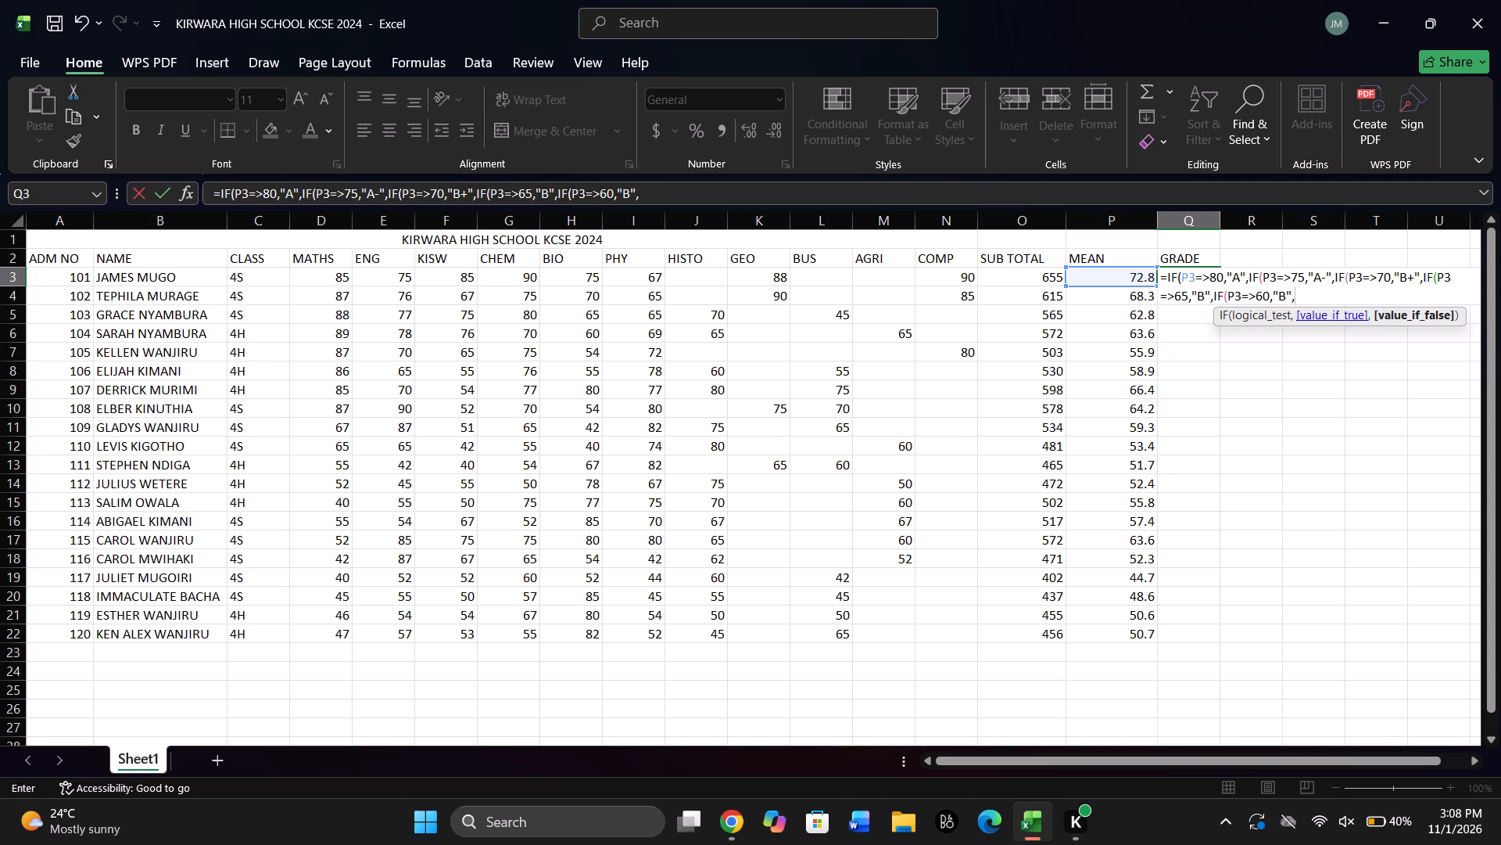
Continue the nested grade formula in Q3 by opening another IF( after the P3=>60 condition's "B" result.
key(shift+quotedbl)
key(BackSpace)
text(IF)
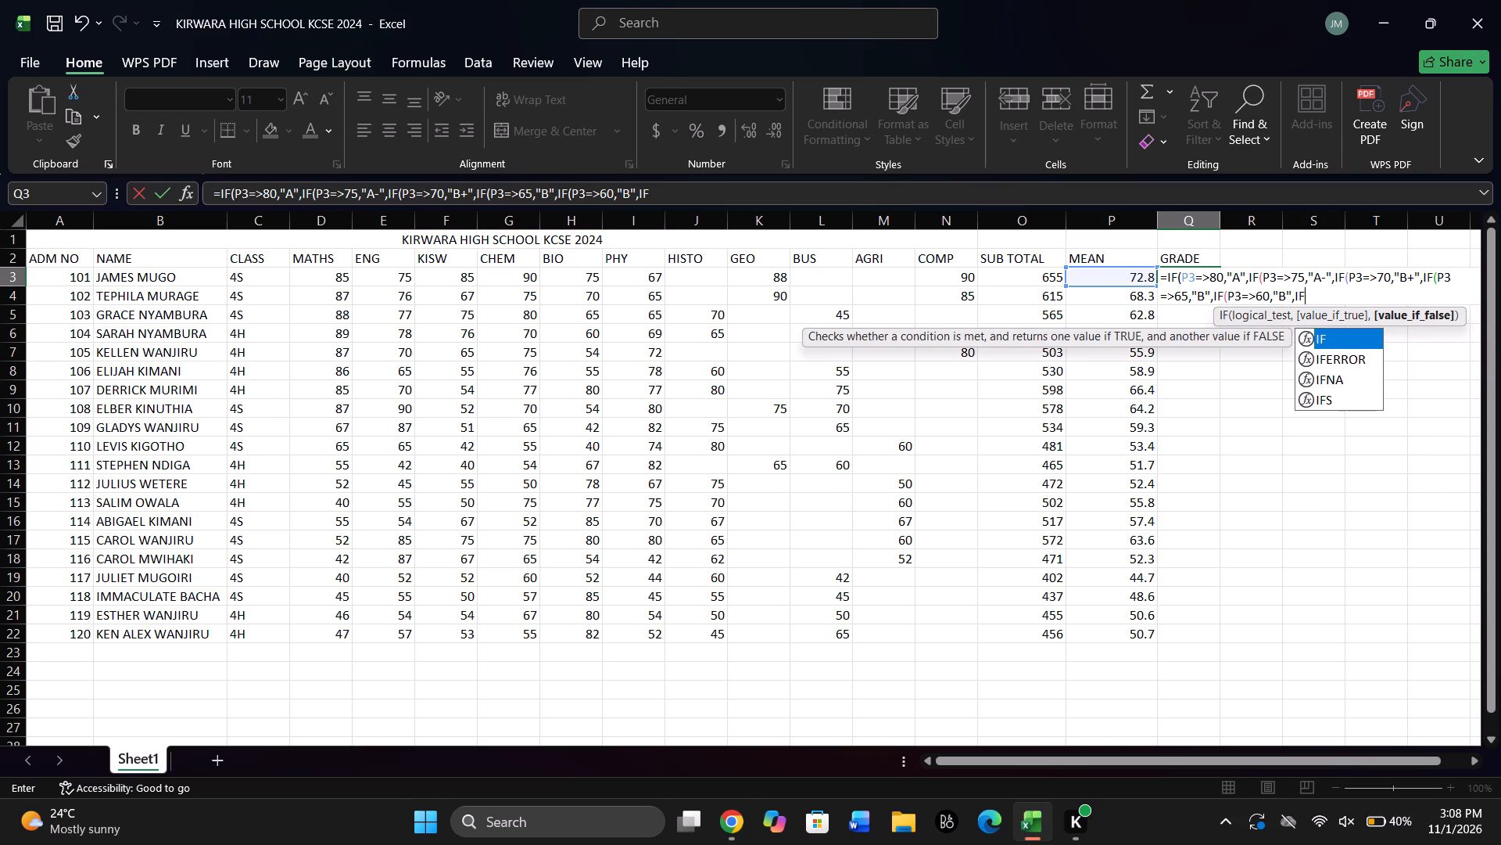
key(shift+parenleft)
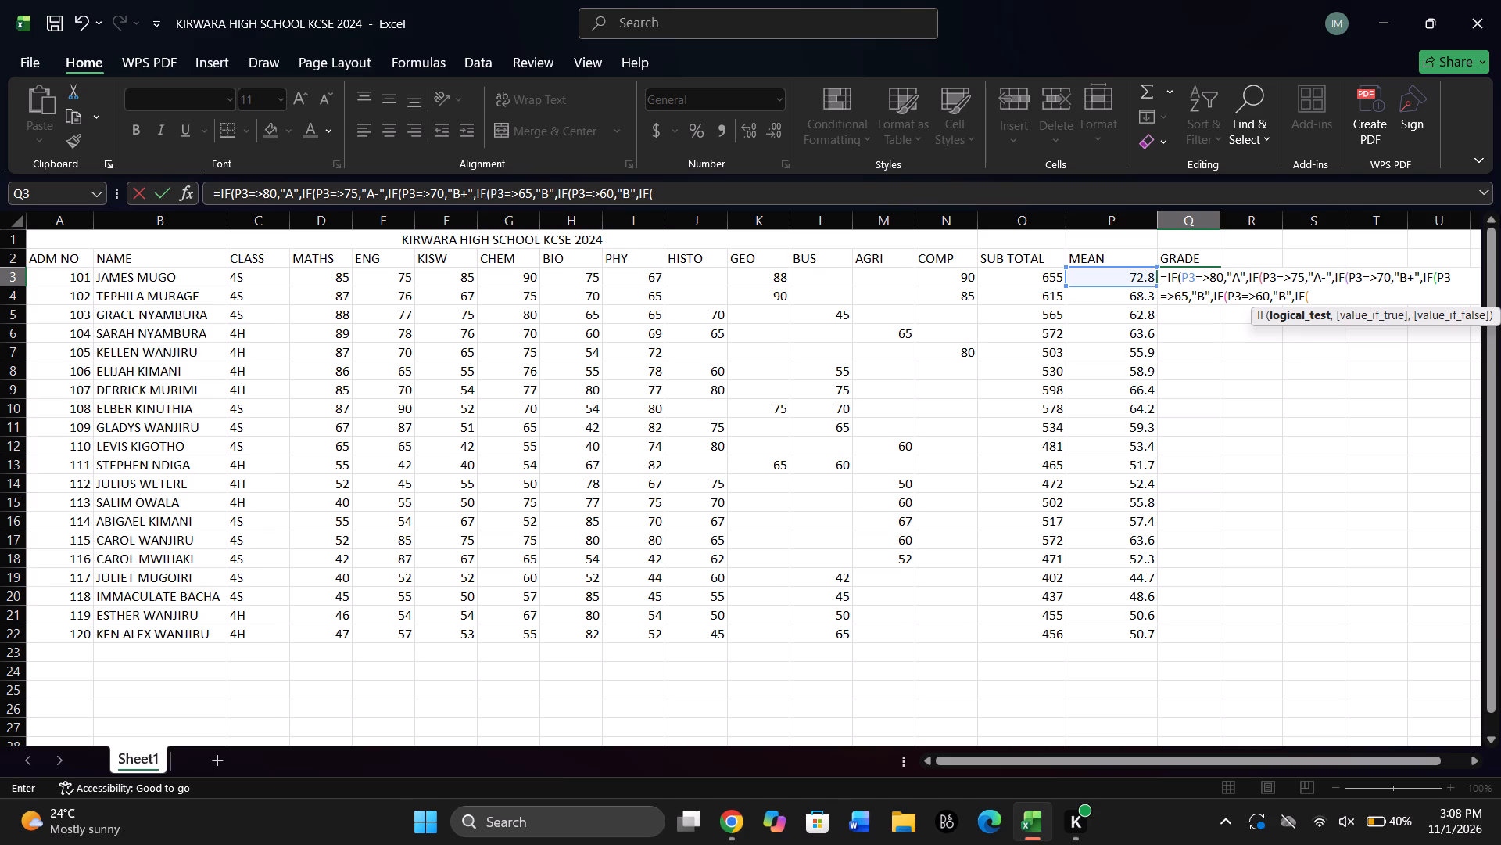
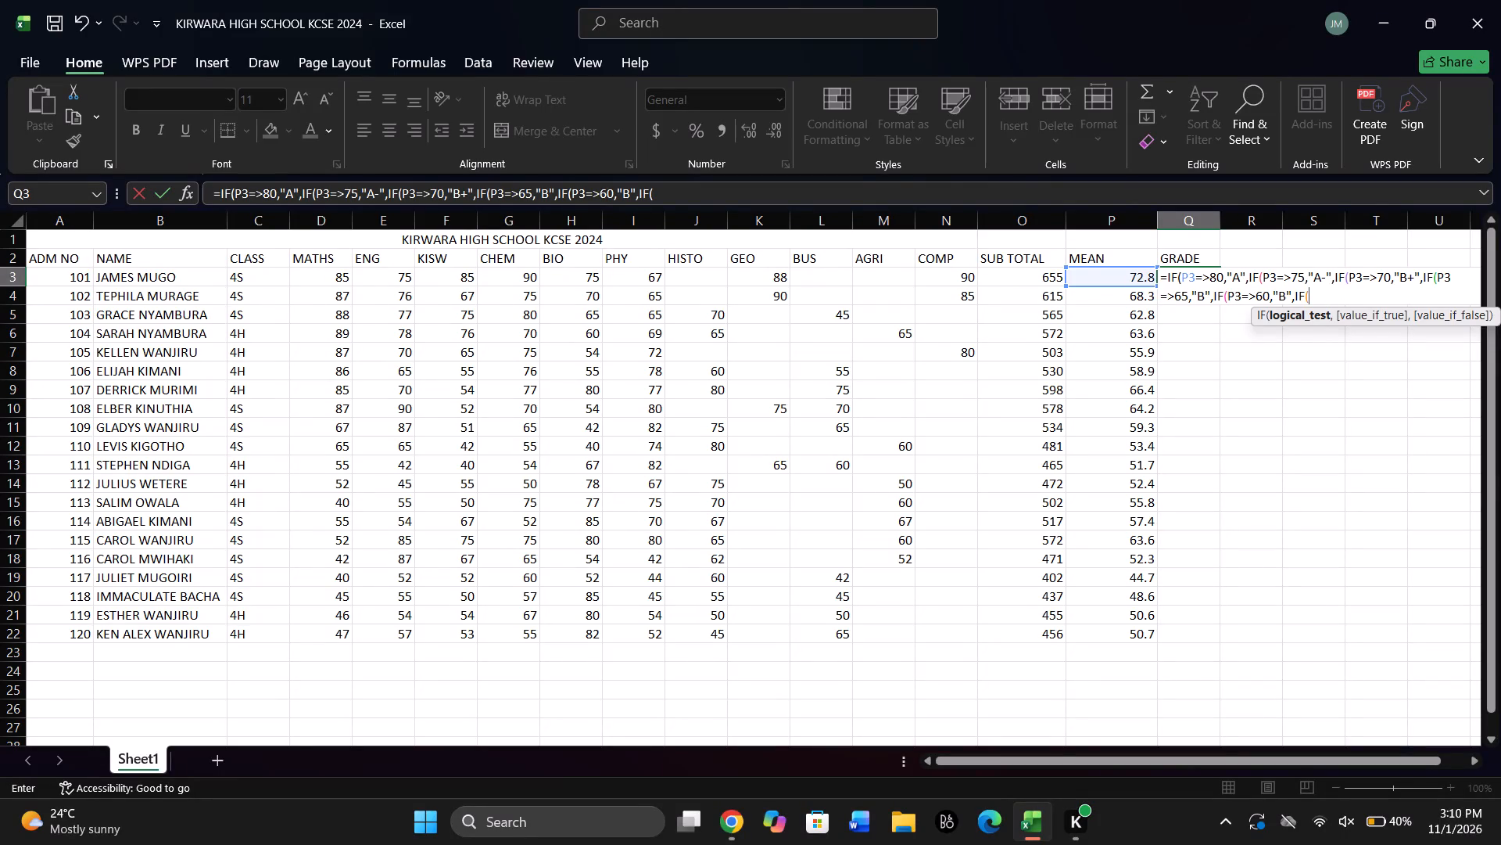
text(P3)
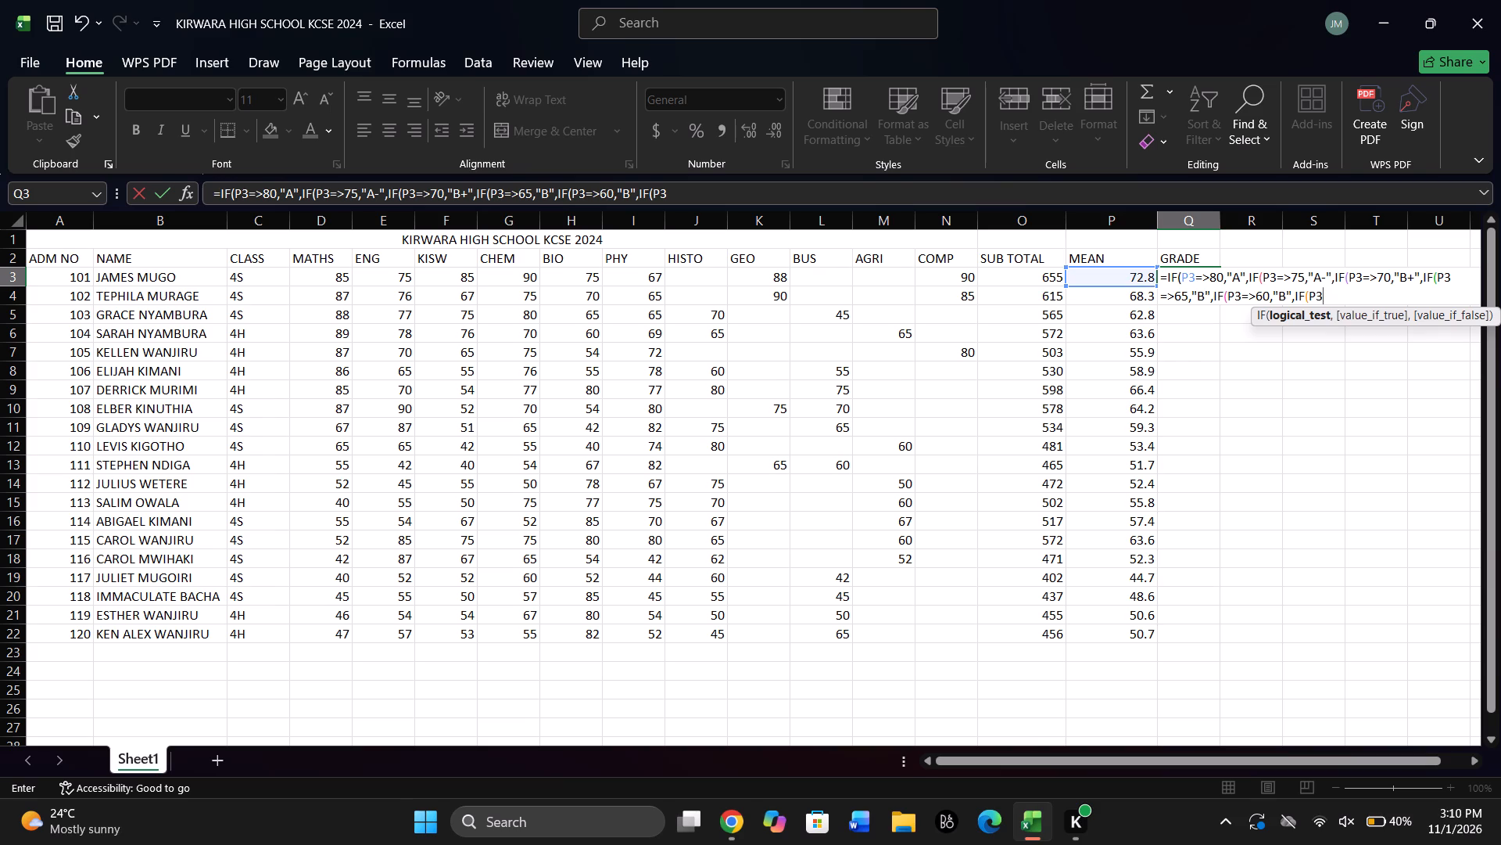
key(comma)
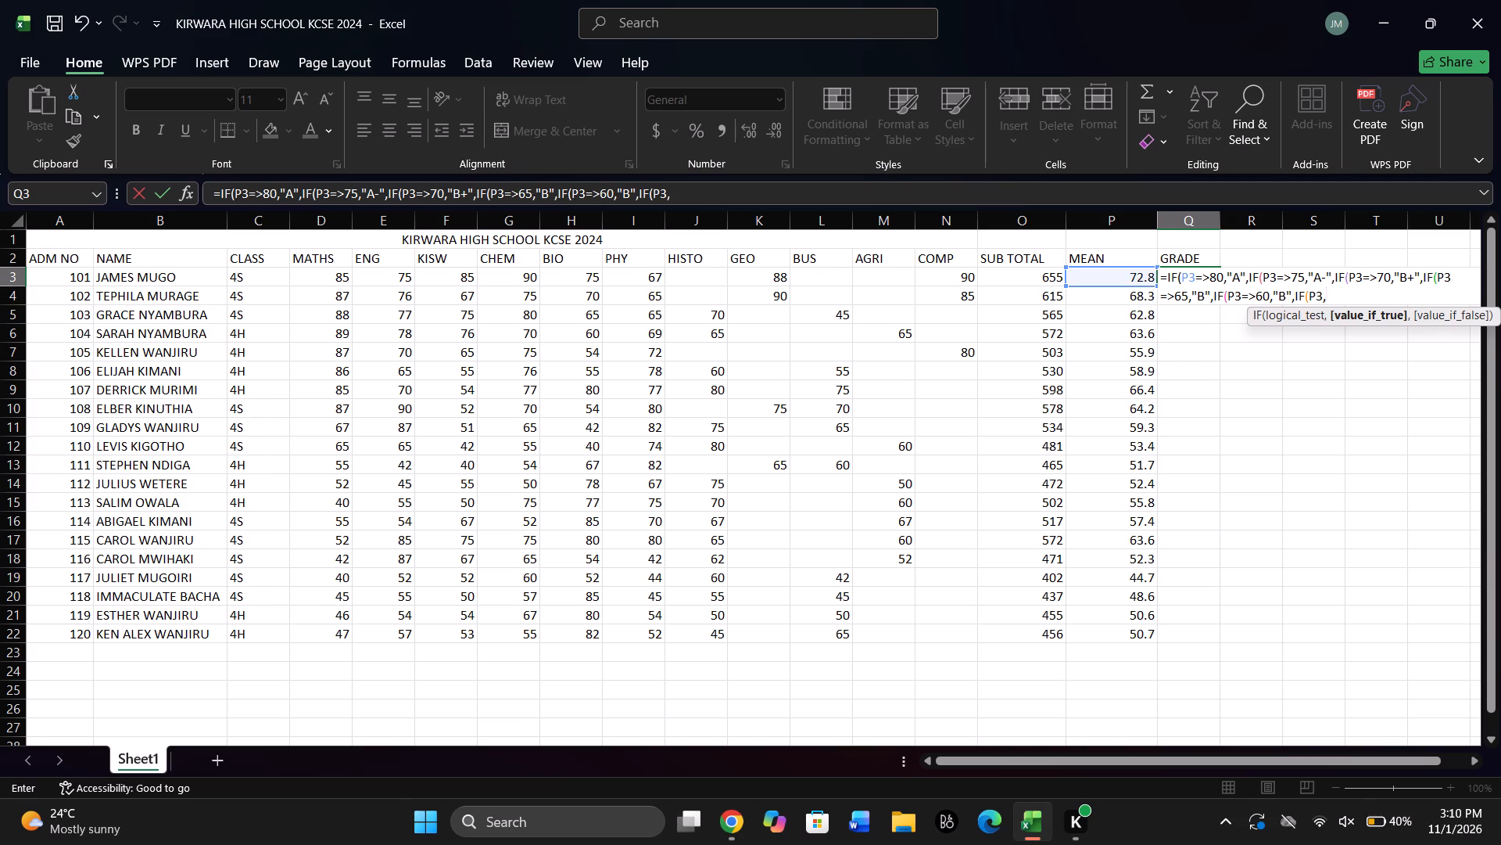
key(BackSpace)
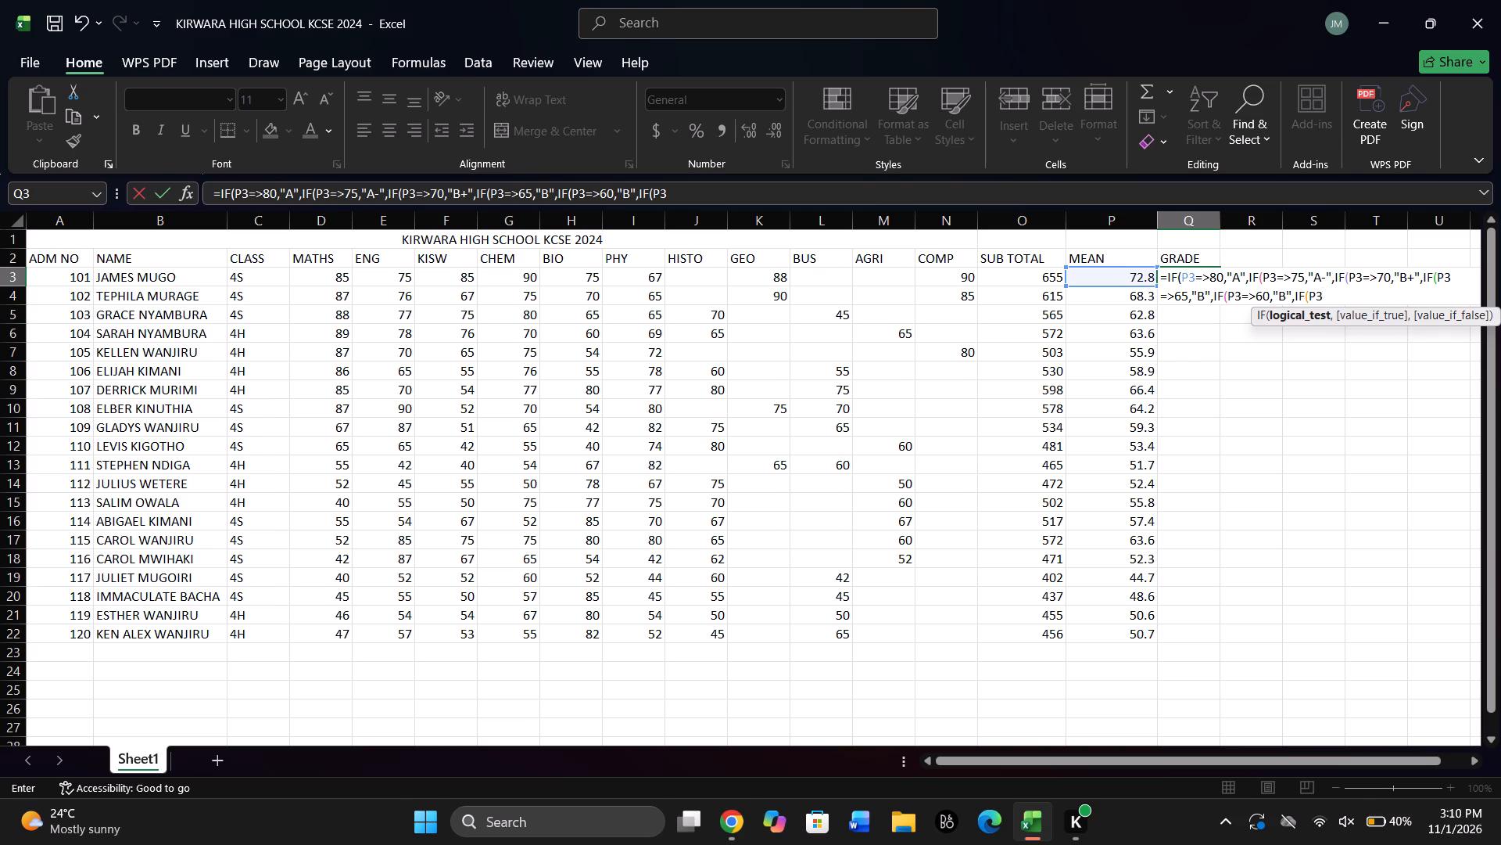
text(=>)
Change the result of the P3=>60 condition in the grade formula to "B-".
click(1288, 296)
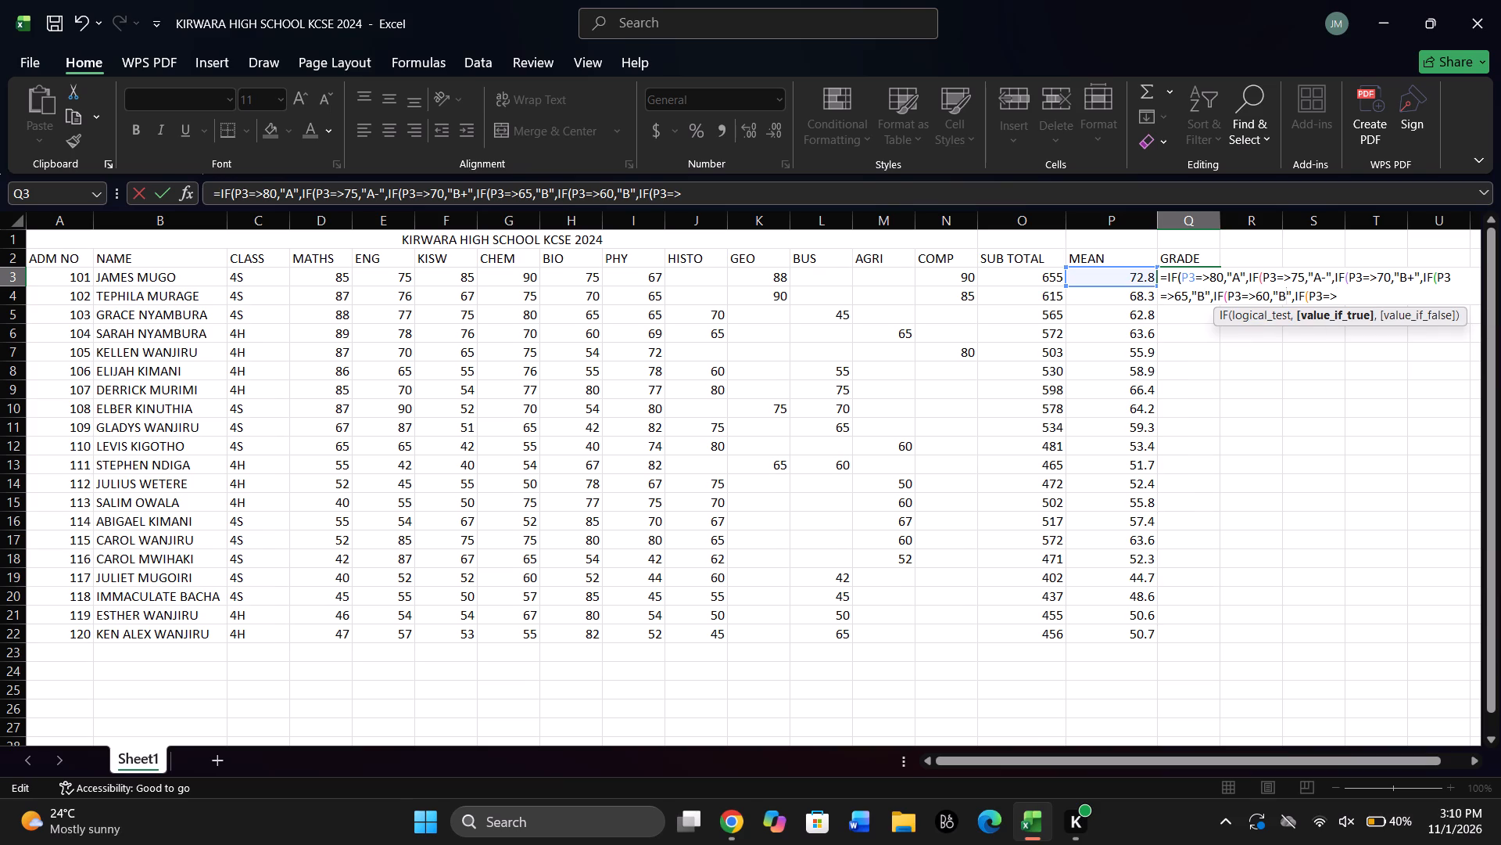
key(minus)
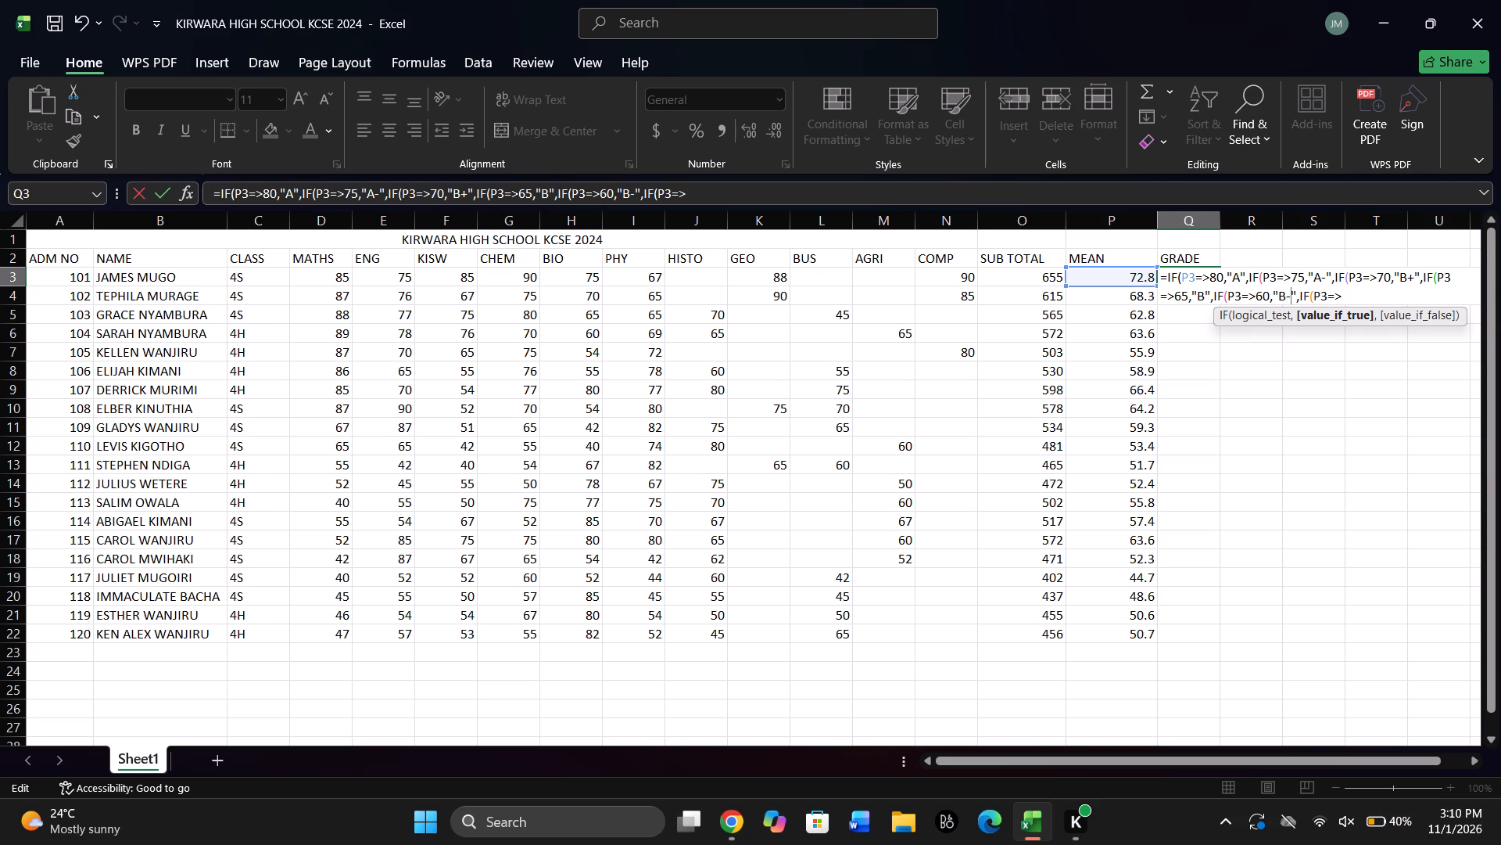
click(1357, 292)
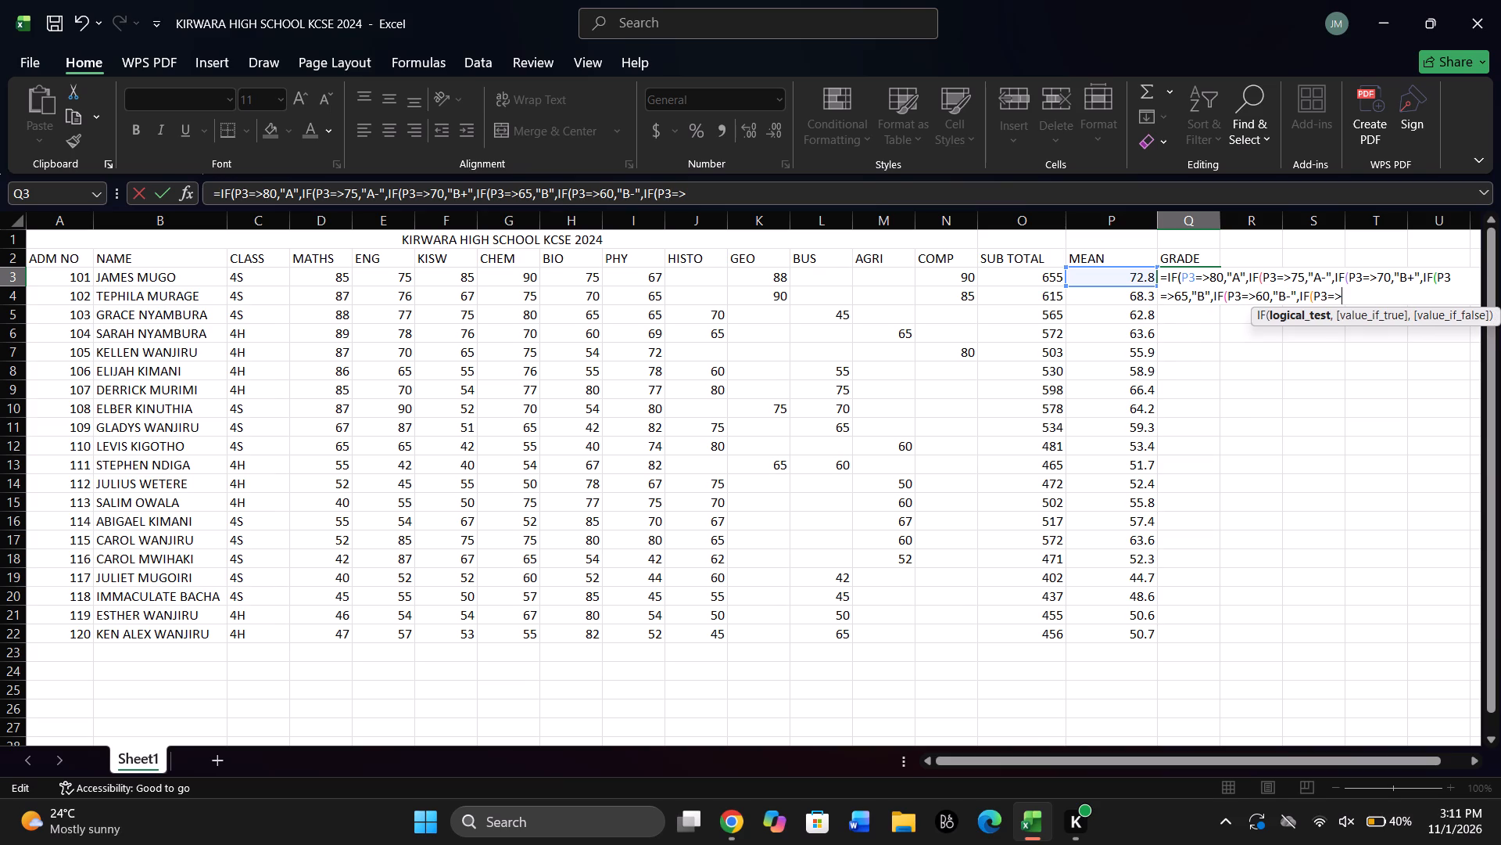
Remove the unfinished last IF from the grade formula and put "C+" as the value for all lower means.
key(BackSpace)
key(BackSpace)
key(BackSpace)
key(BackSpace)
key(BackSpace)
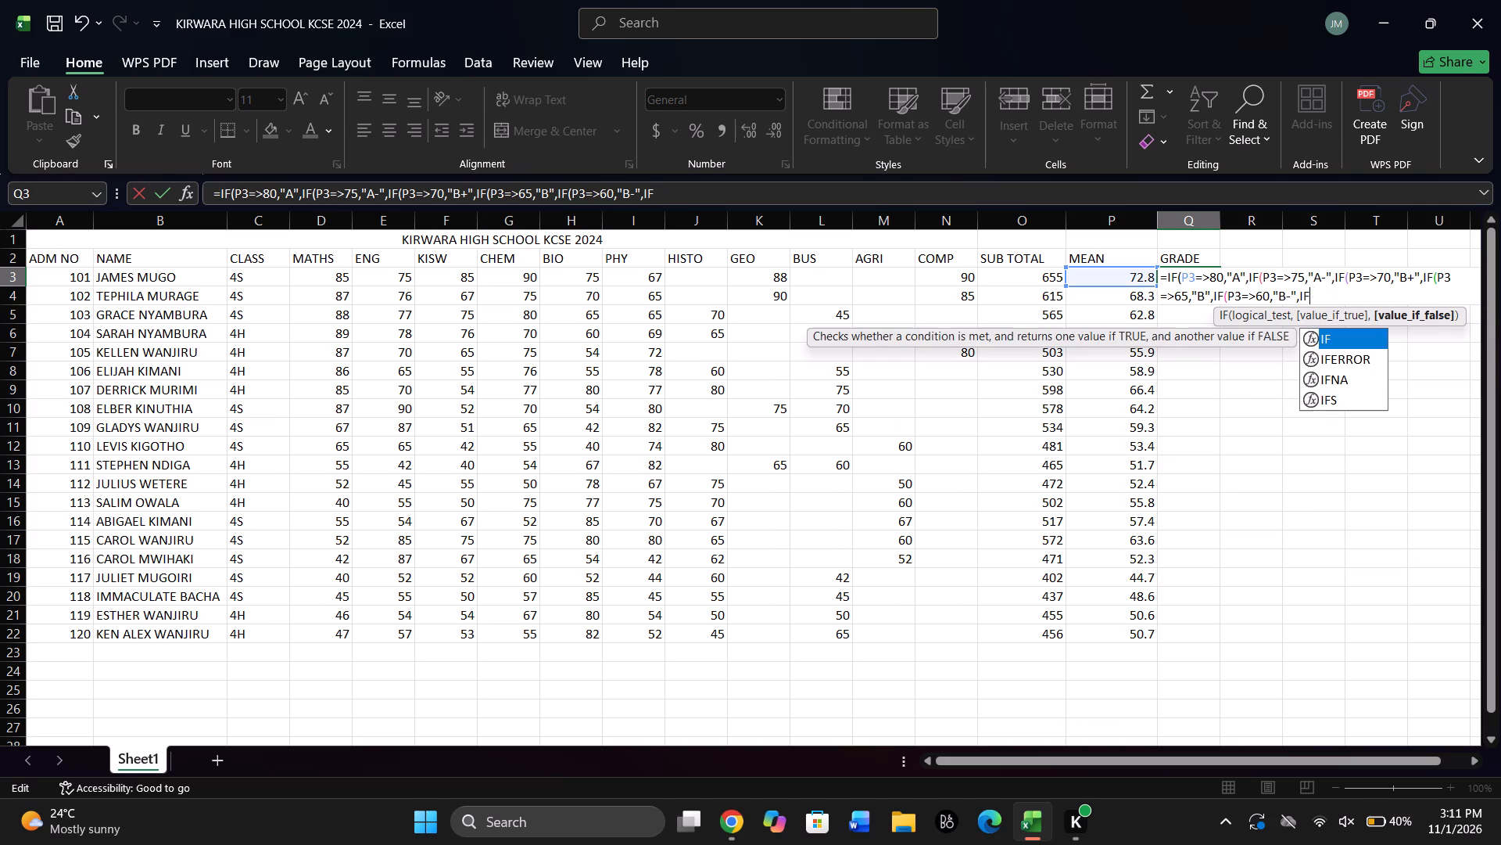
key(BackSpace)
key(BackSpace)
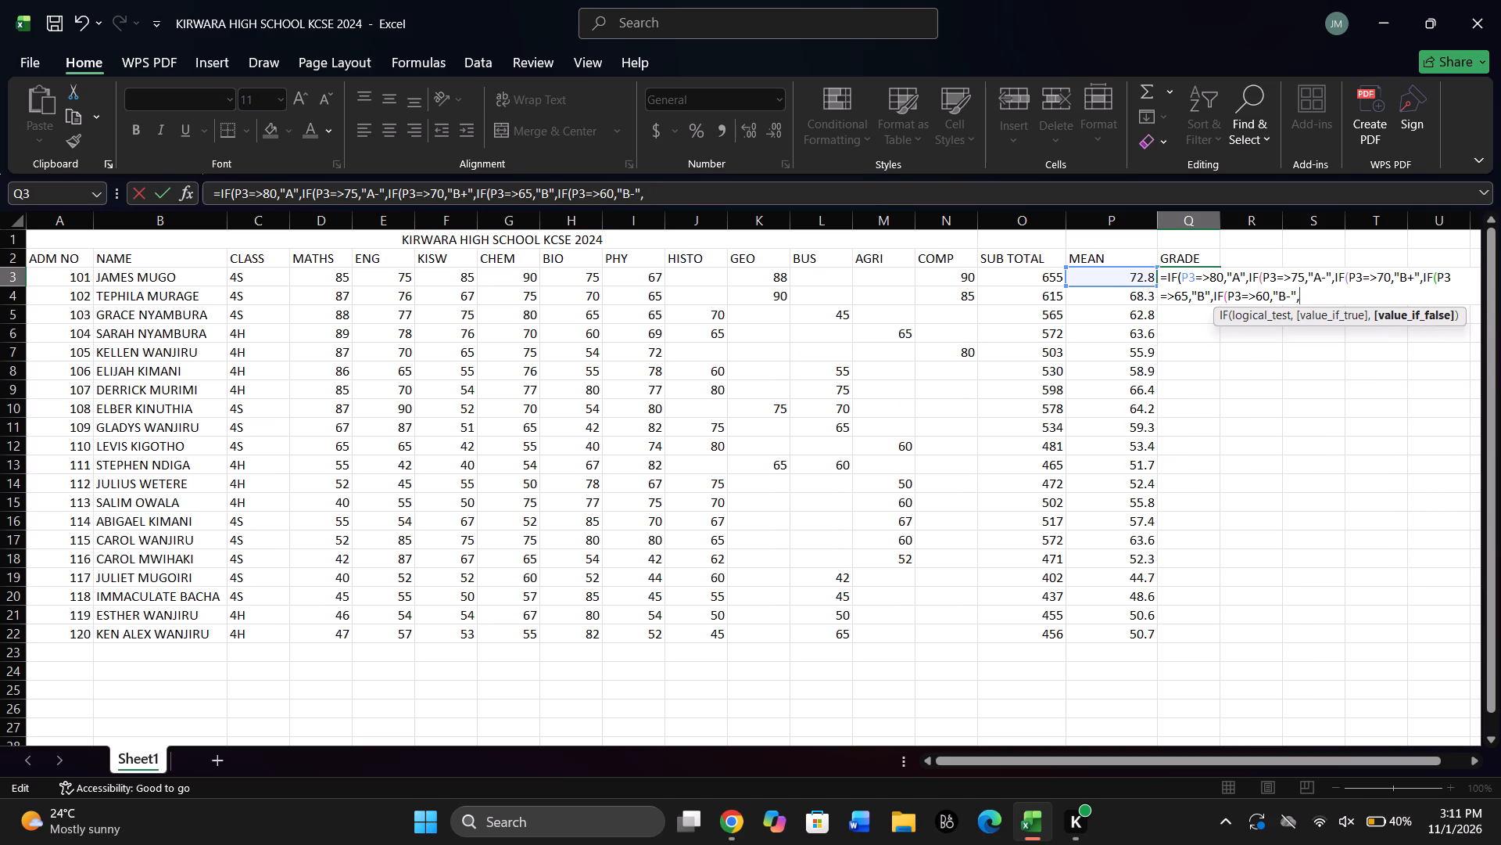
key(shift+colon)
key(BackSpace)
key(BackSpace)
text(,")
key(c)
key(BackSpace)
key(c)
key(shift+plus)
key(shift+quotedbl)
Close all five nested IFs, enter the grade formula in Q3 and accept the proposed correction of the comparison operators to >=.
key(shift+parenright)
key(shift+parenright)
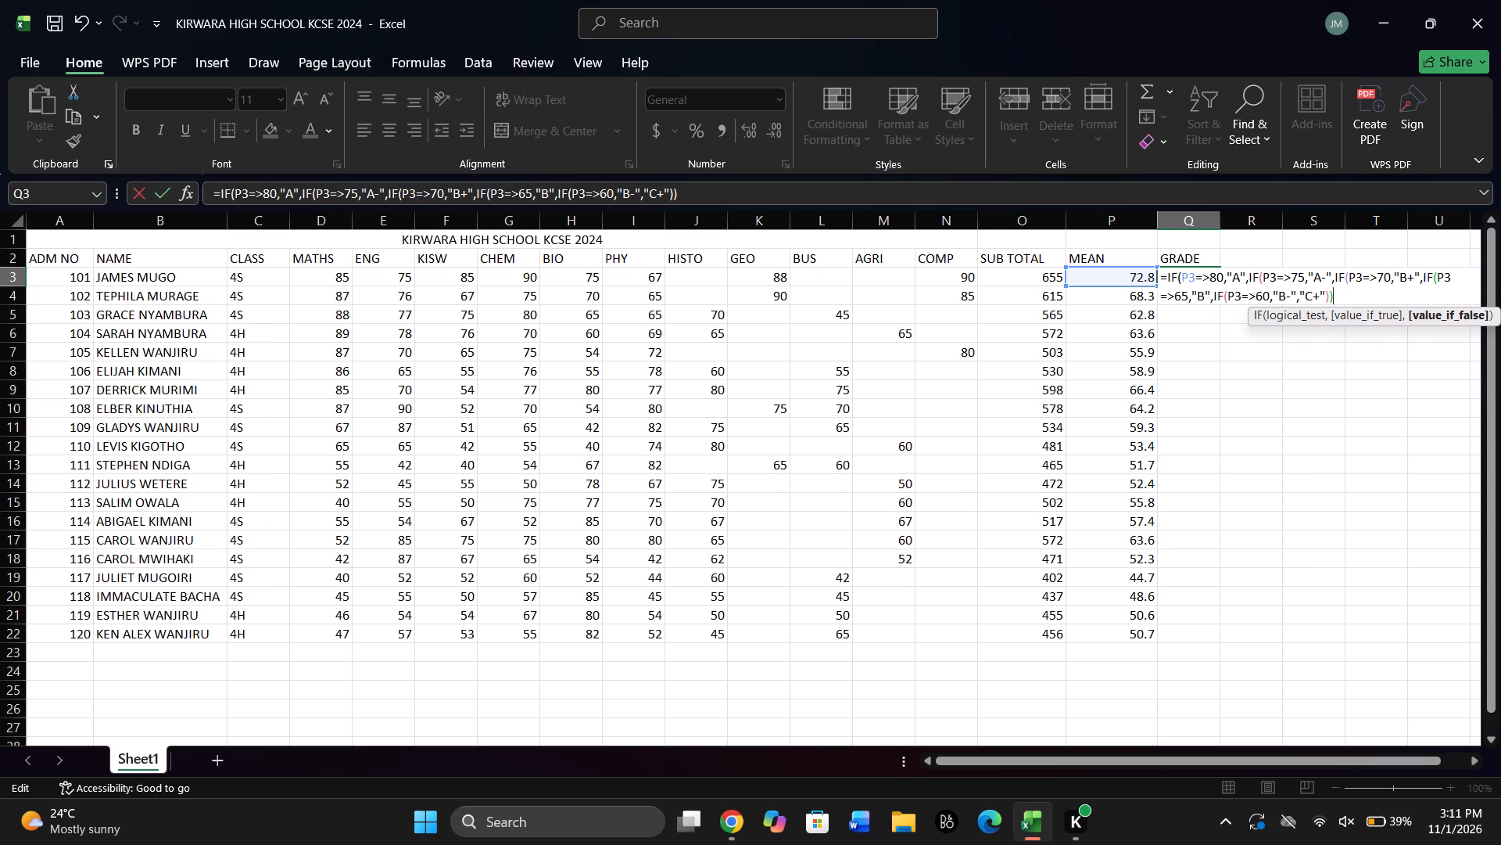
key(shift+parenright)
key(shift+parenright)
key(shift+parenright)
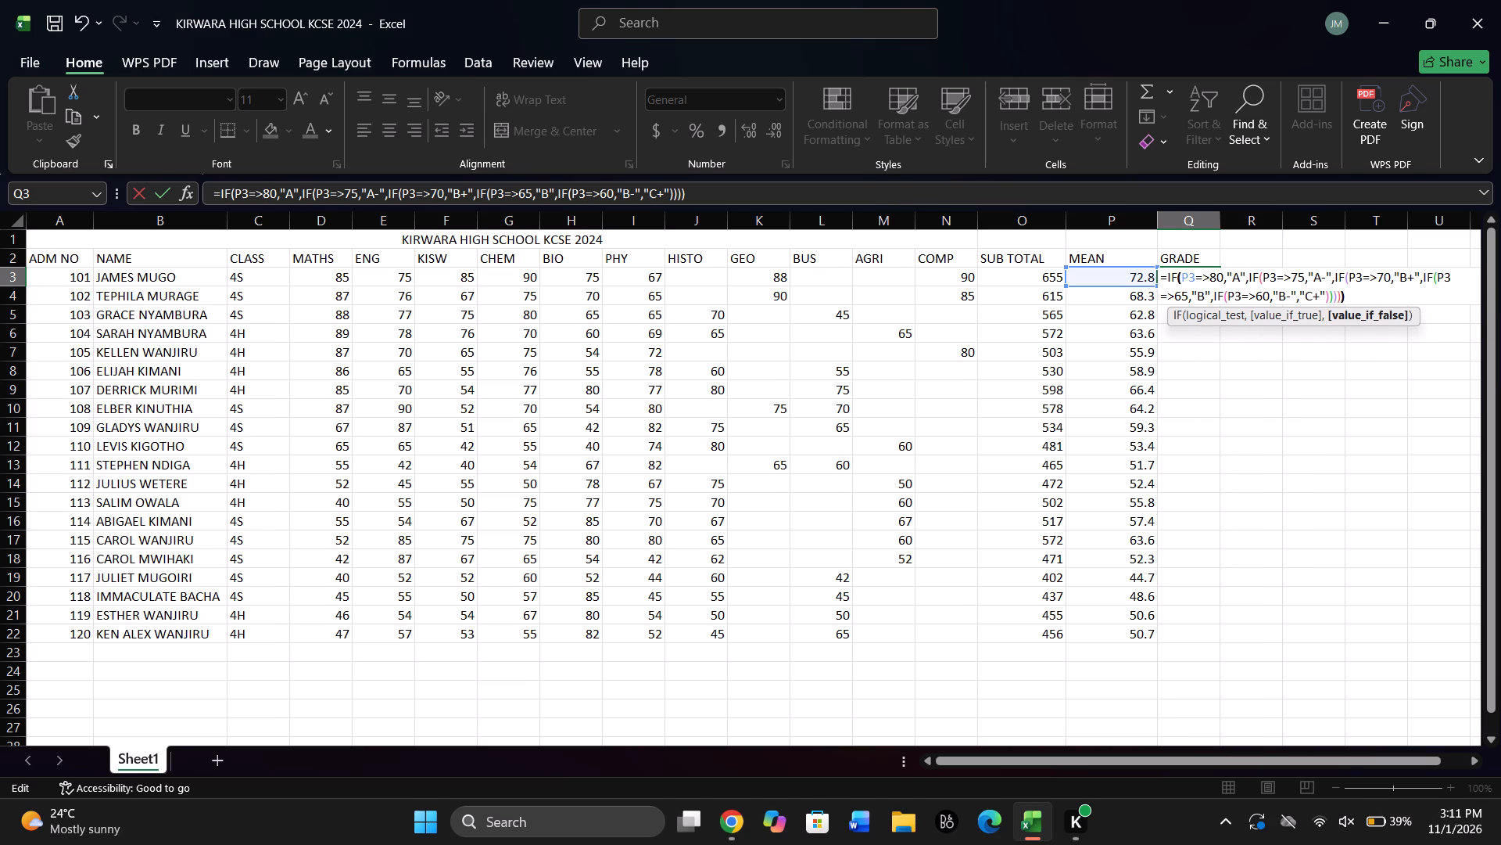
key(Return)
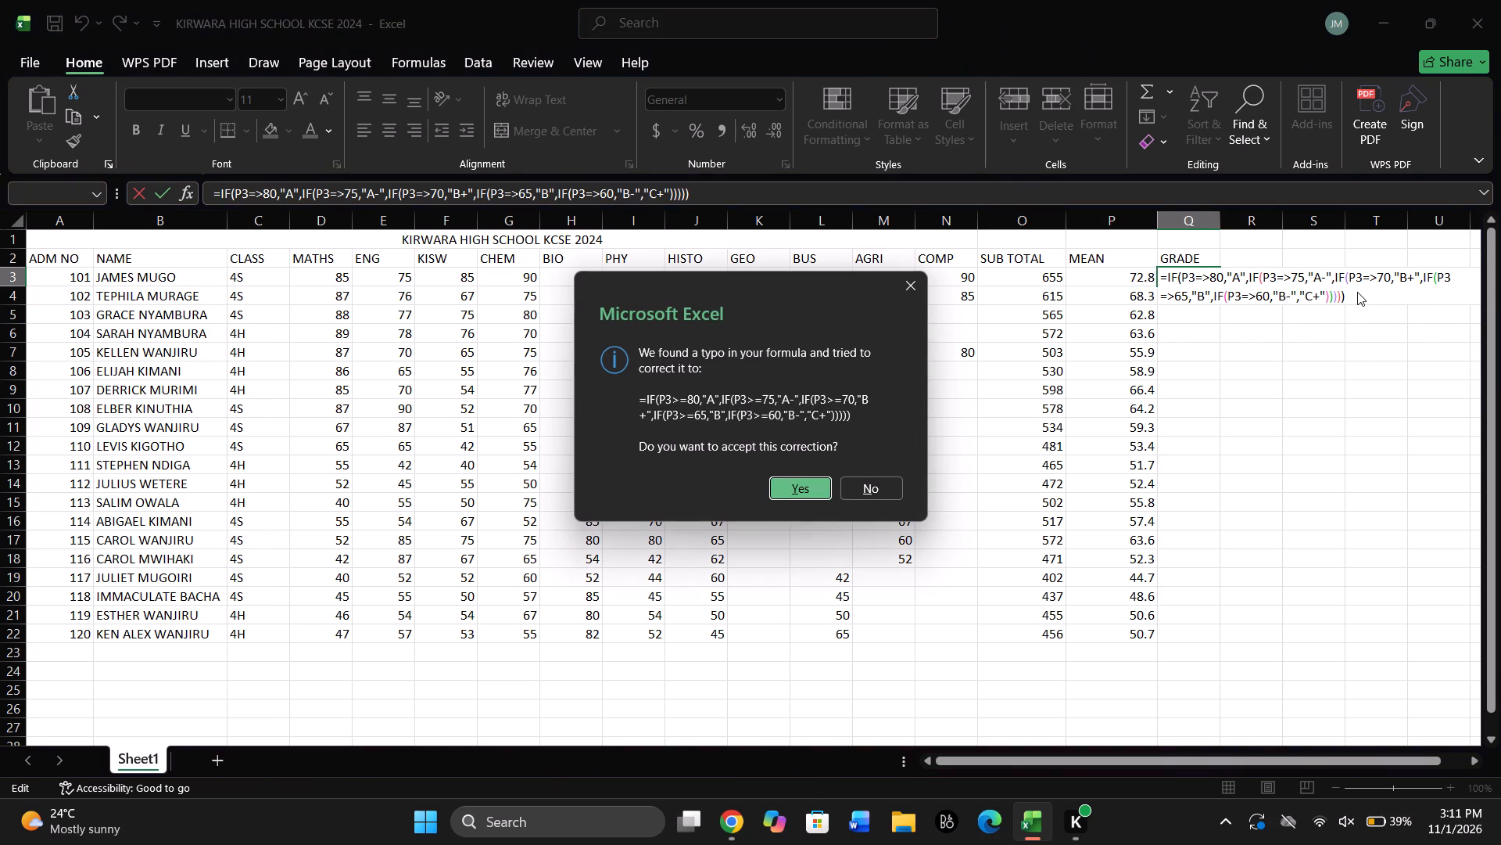
click(803, 492)
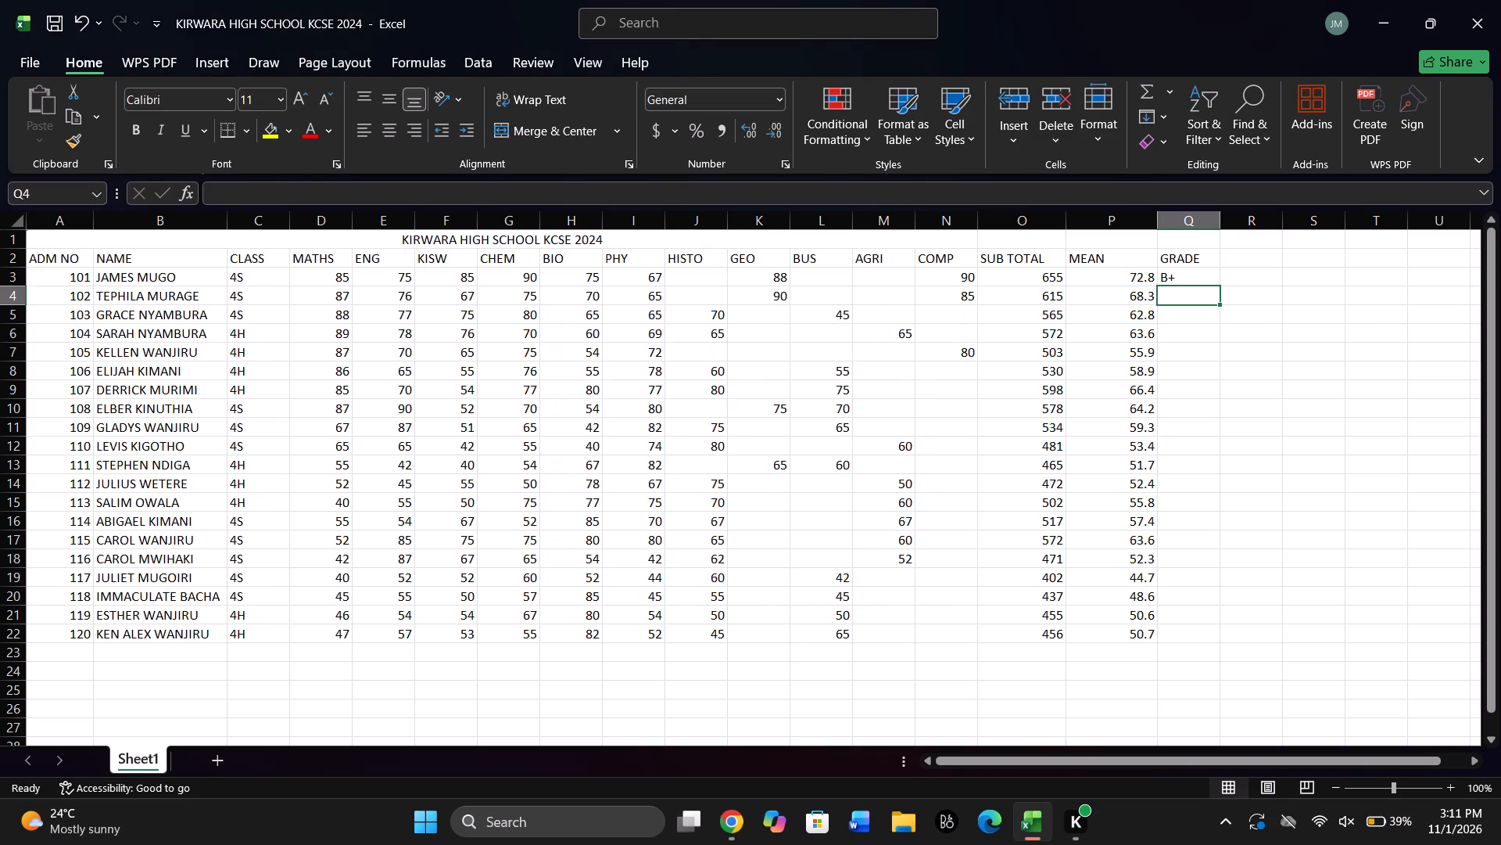
Fill the grade formula from Q3 down to Q22 for all students.
click(1181, 275)
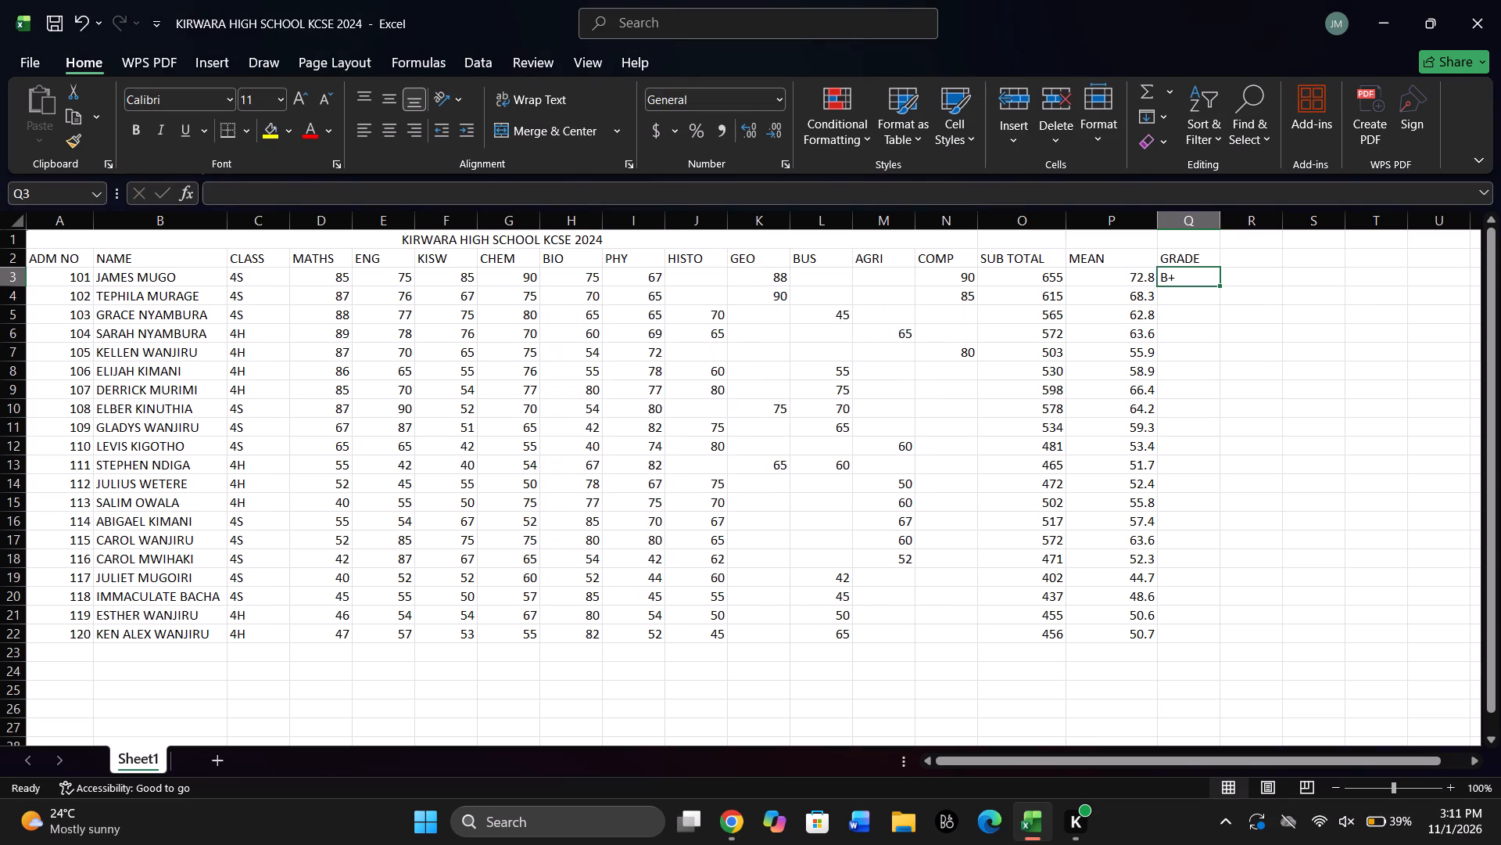
drag(1219, 285, 1229, 376)
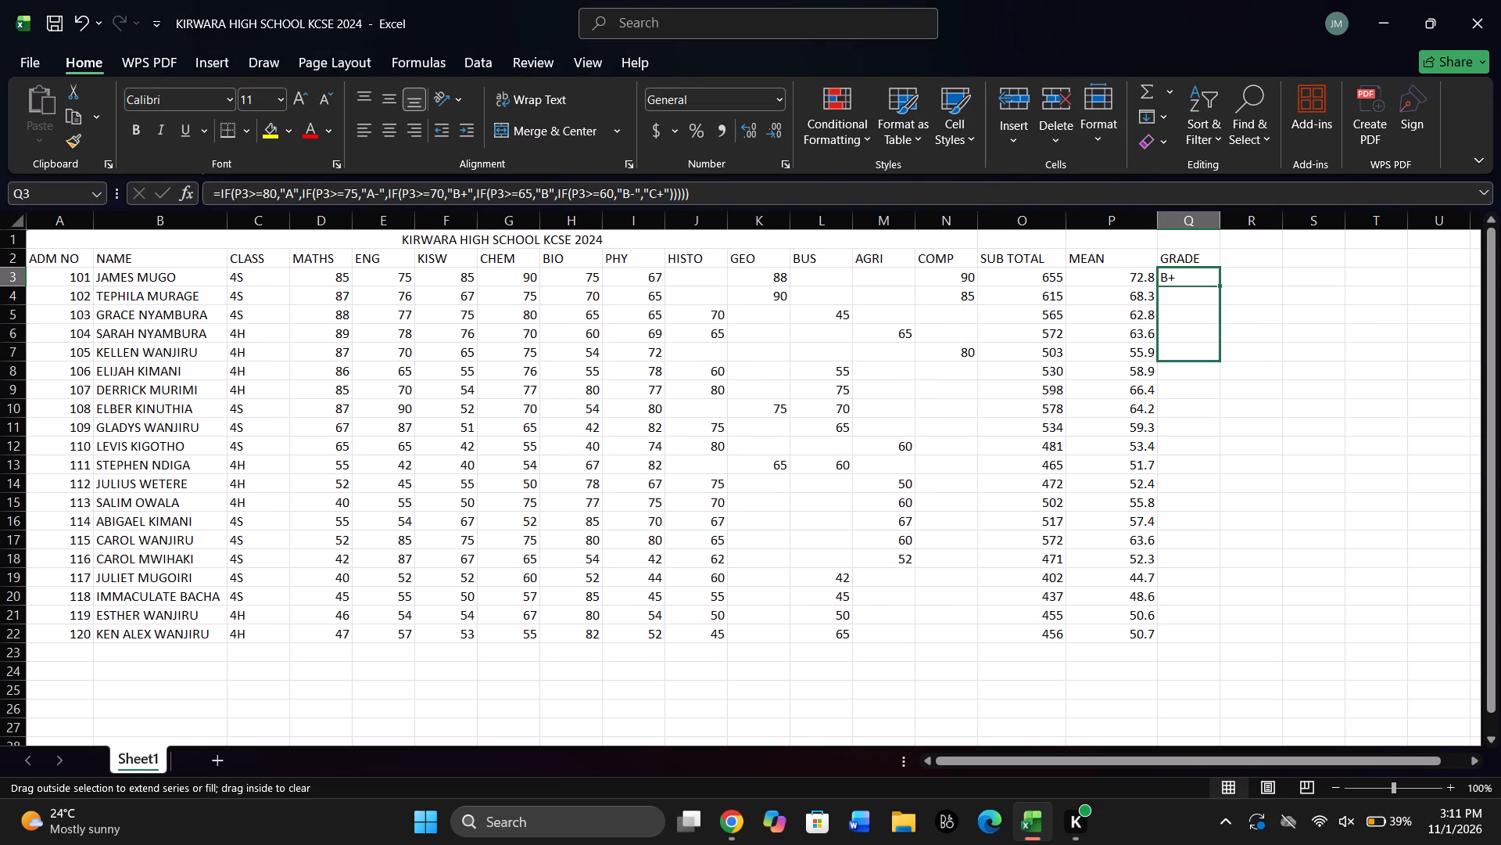
drag(1229, 376, 1252, 581)
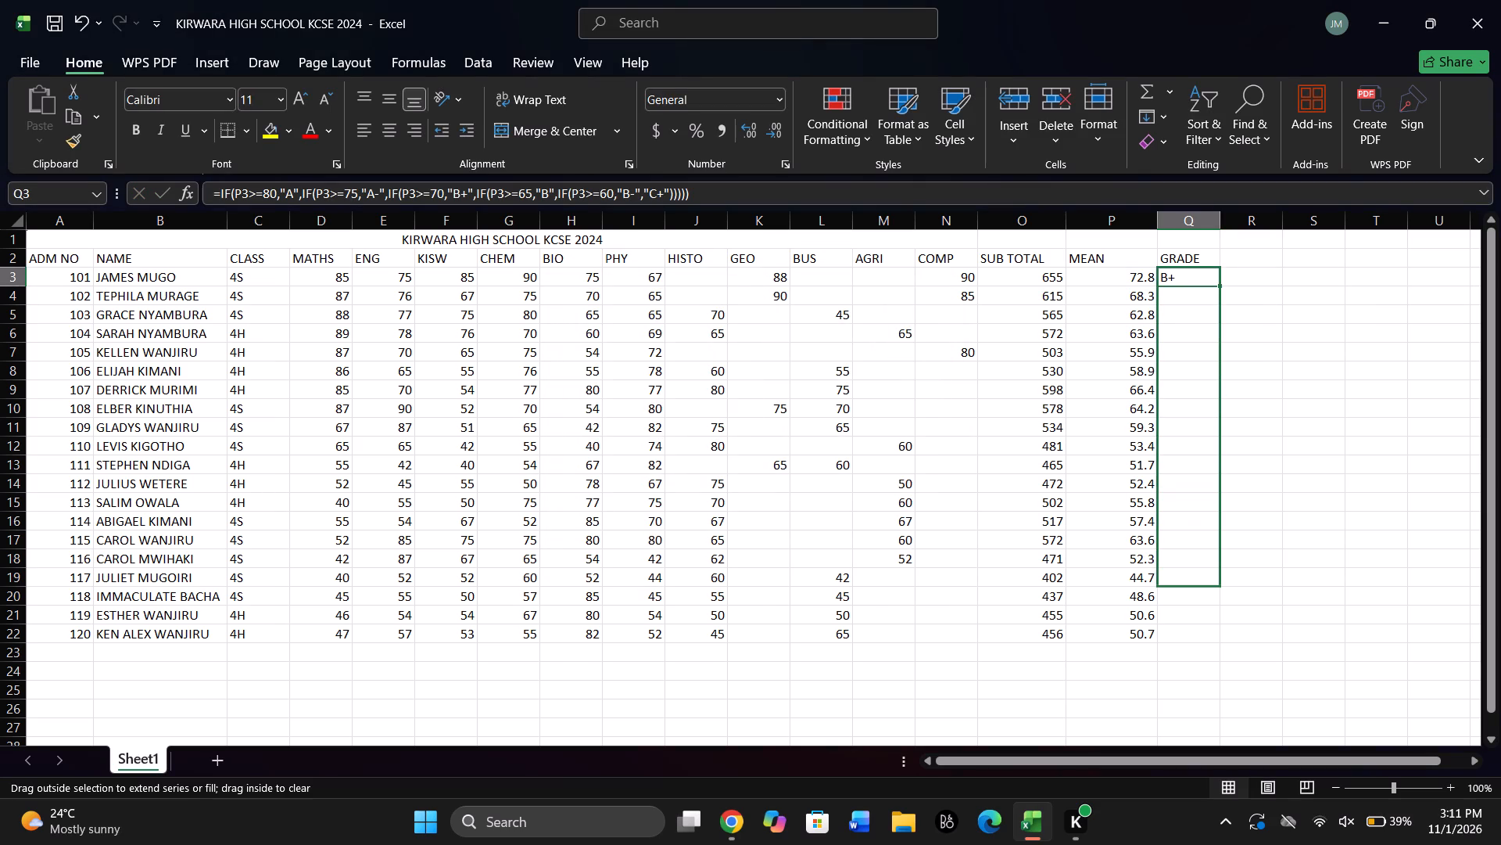
drag(1252, 581, 1236, 491)
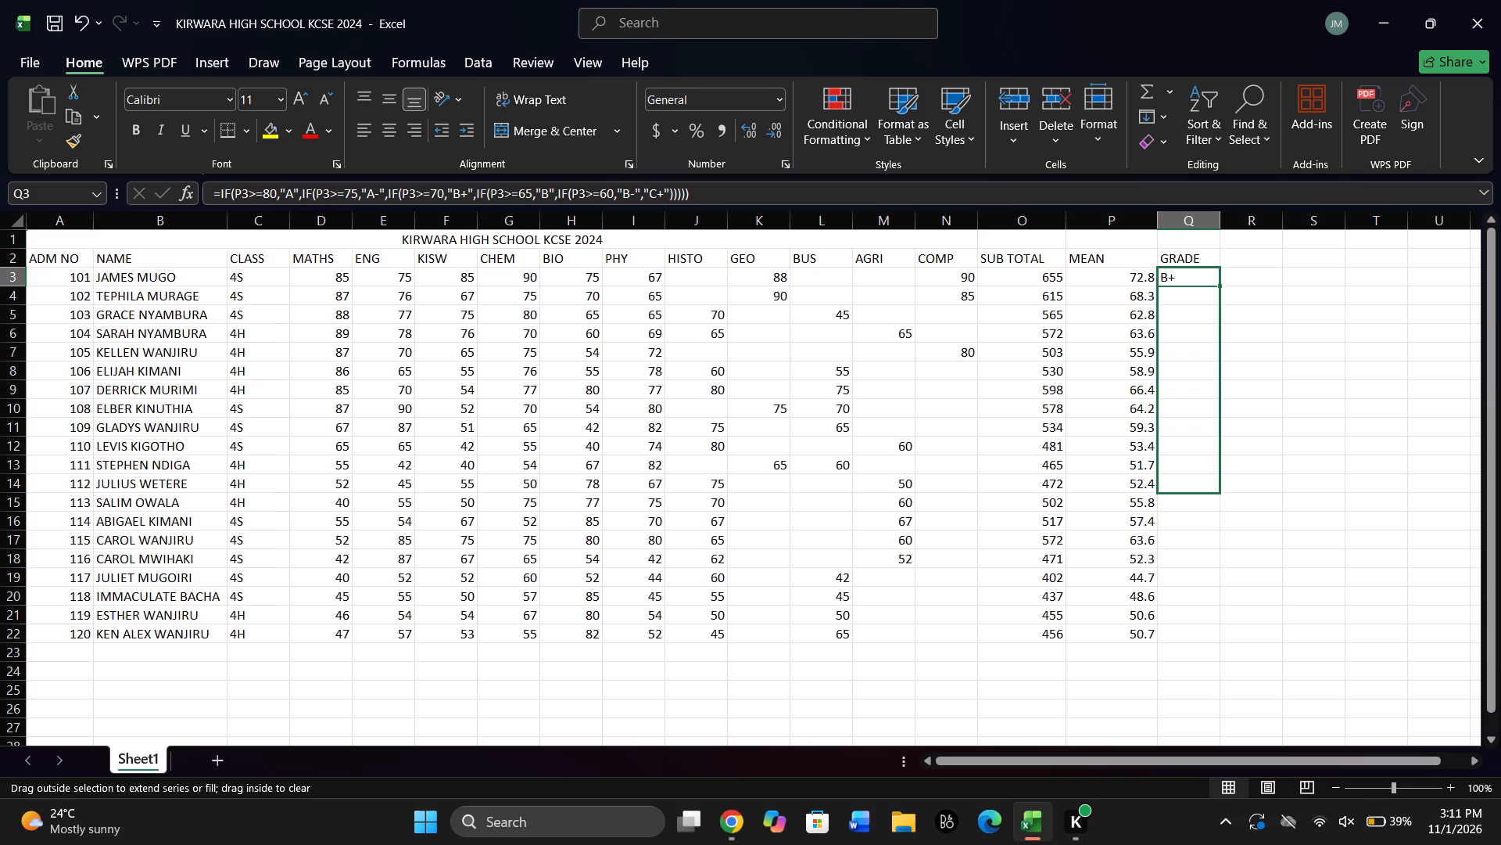
drag(1236, 491, 1234, 602)
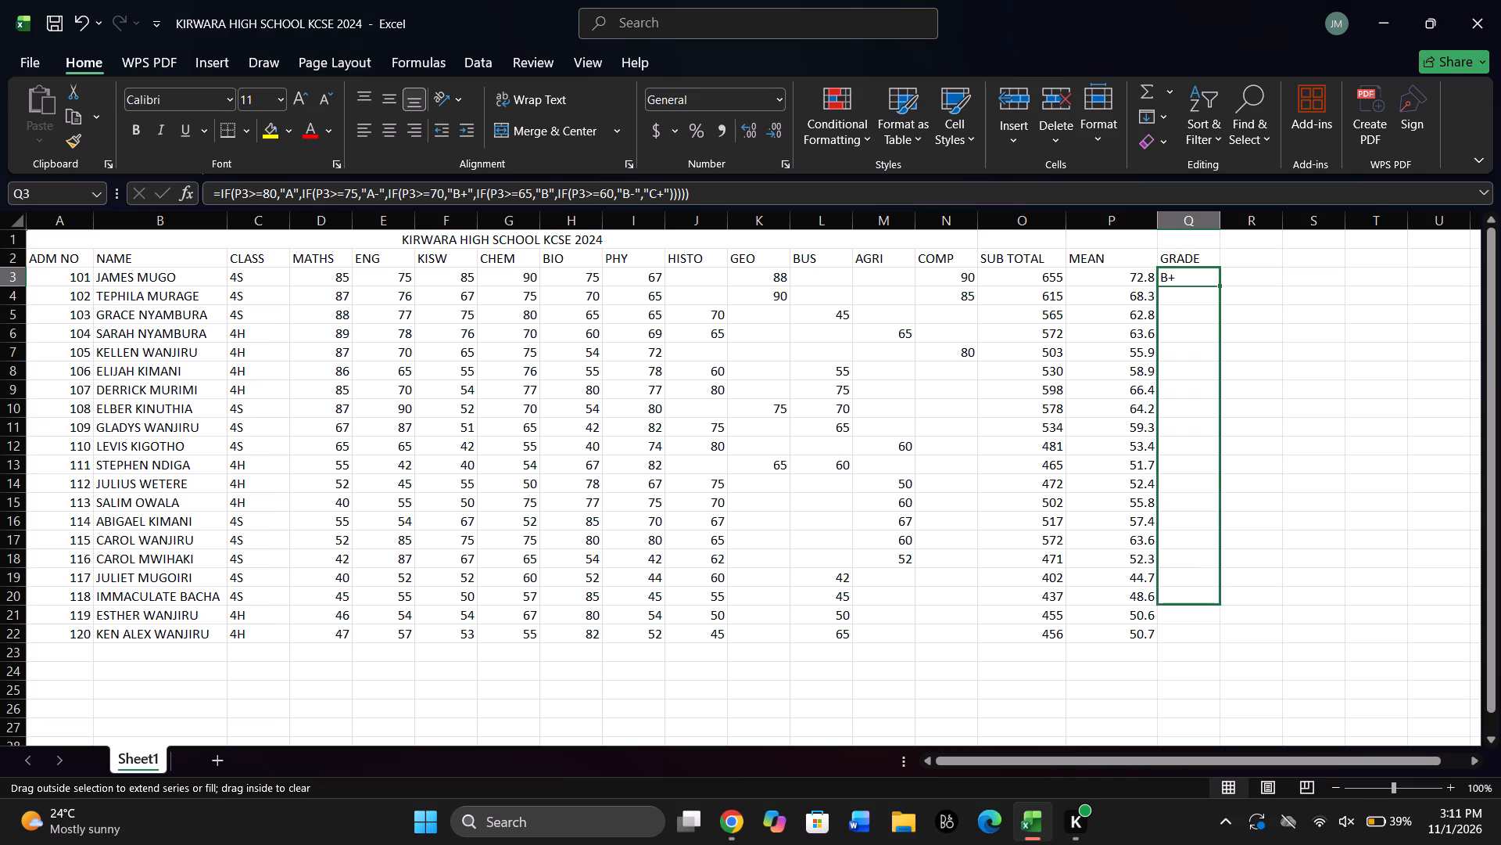
drag(1234, 602, 1231, 640)
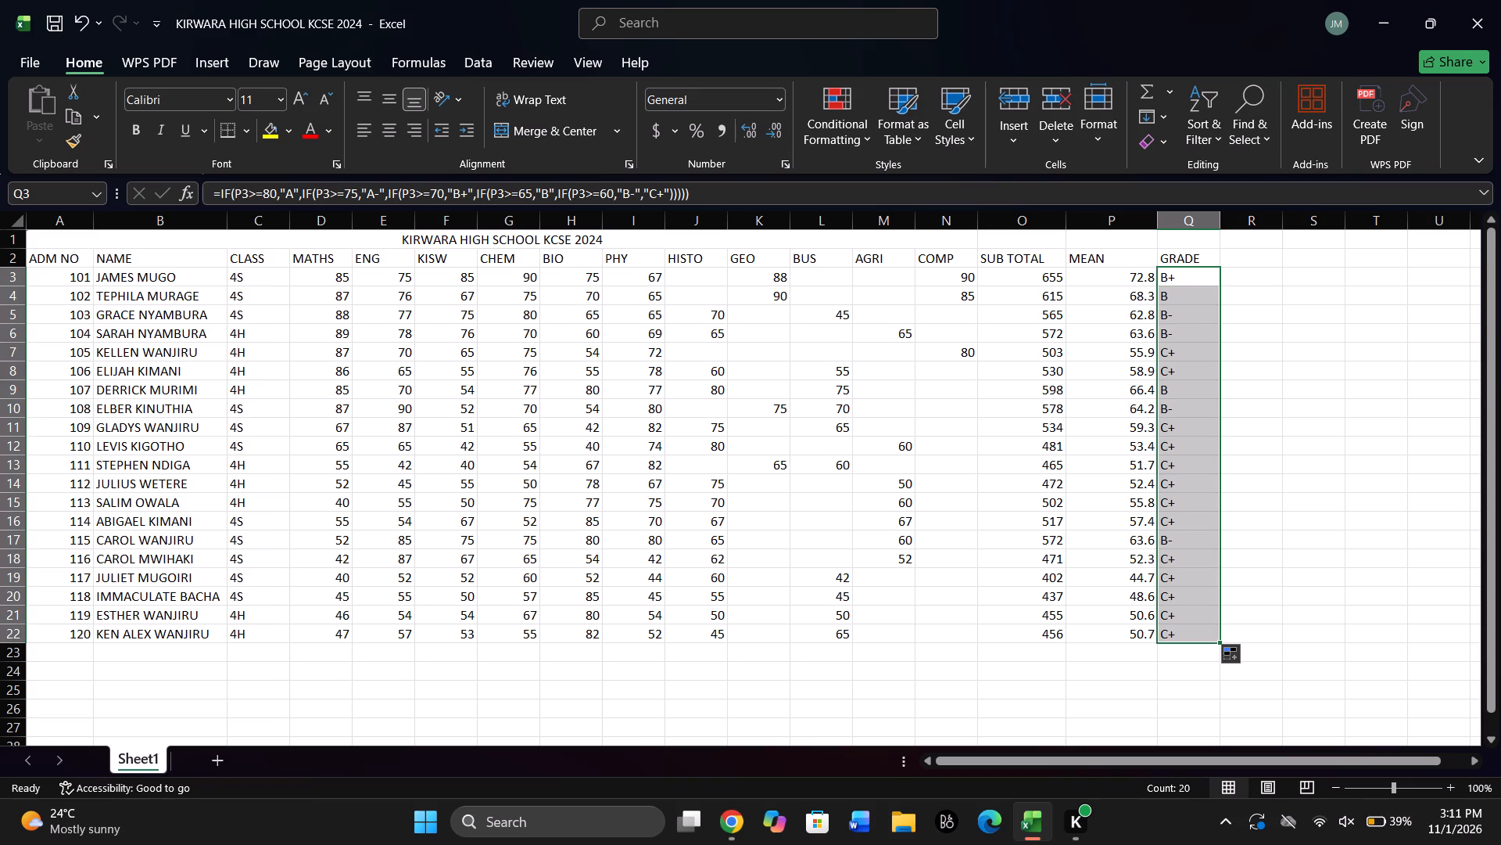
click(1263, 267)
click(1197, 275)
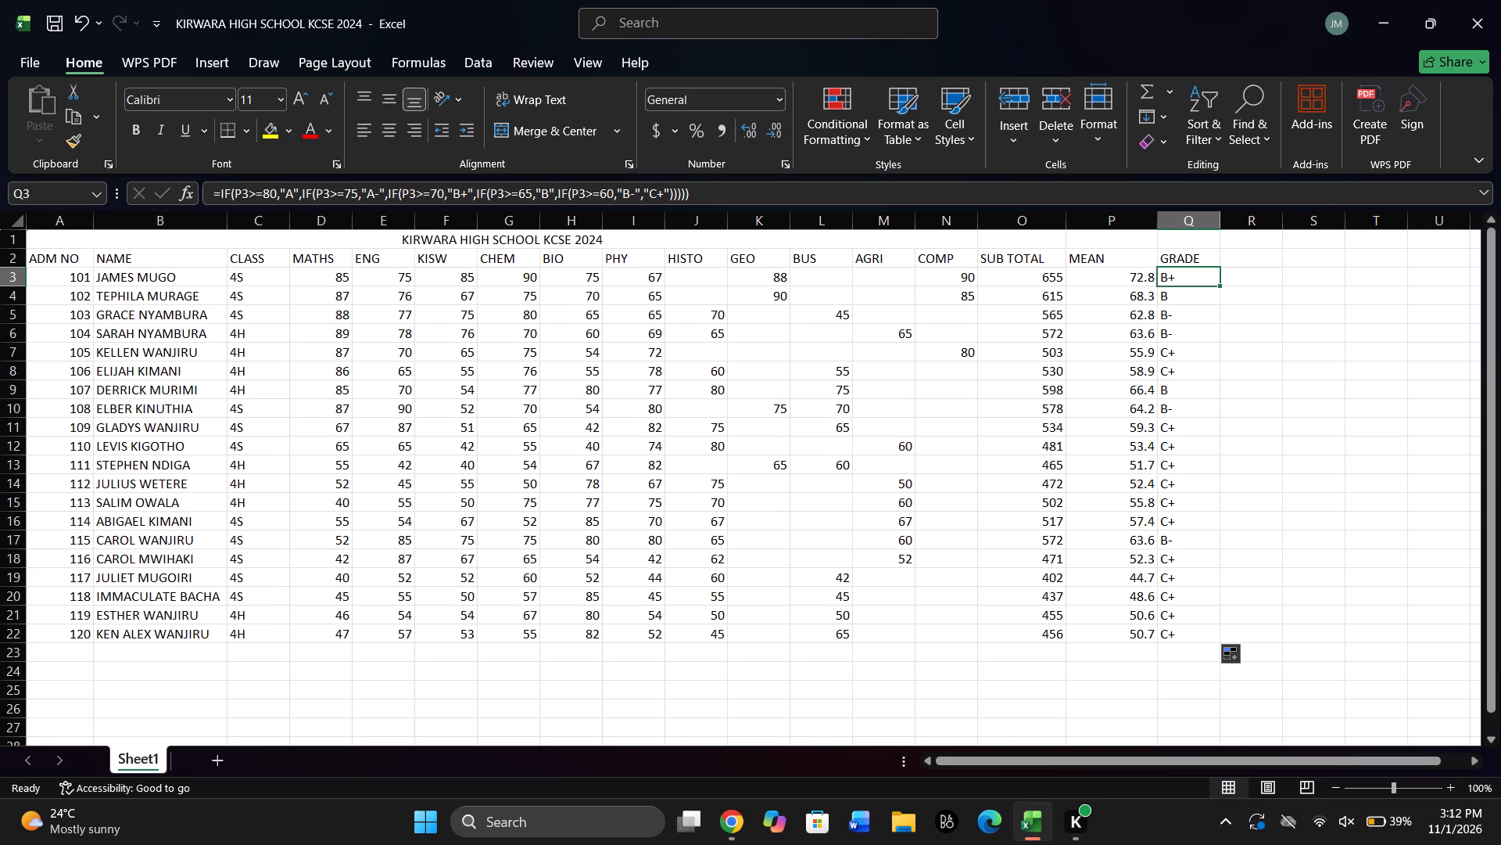
Add the column header POSITION in R2, beside GRADE.
click(1246, 251)
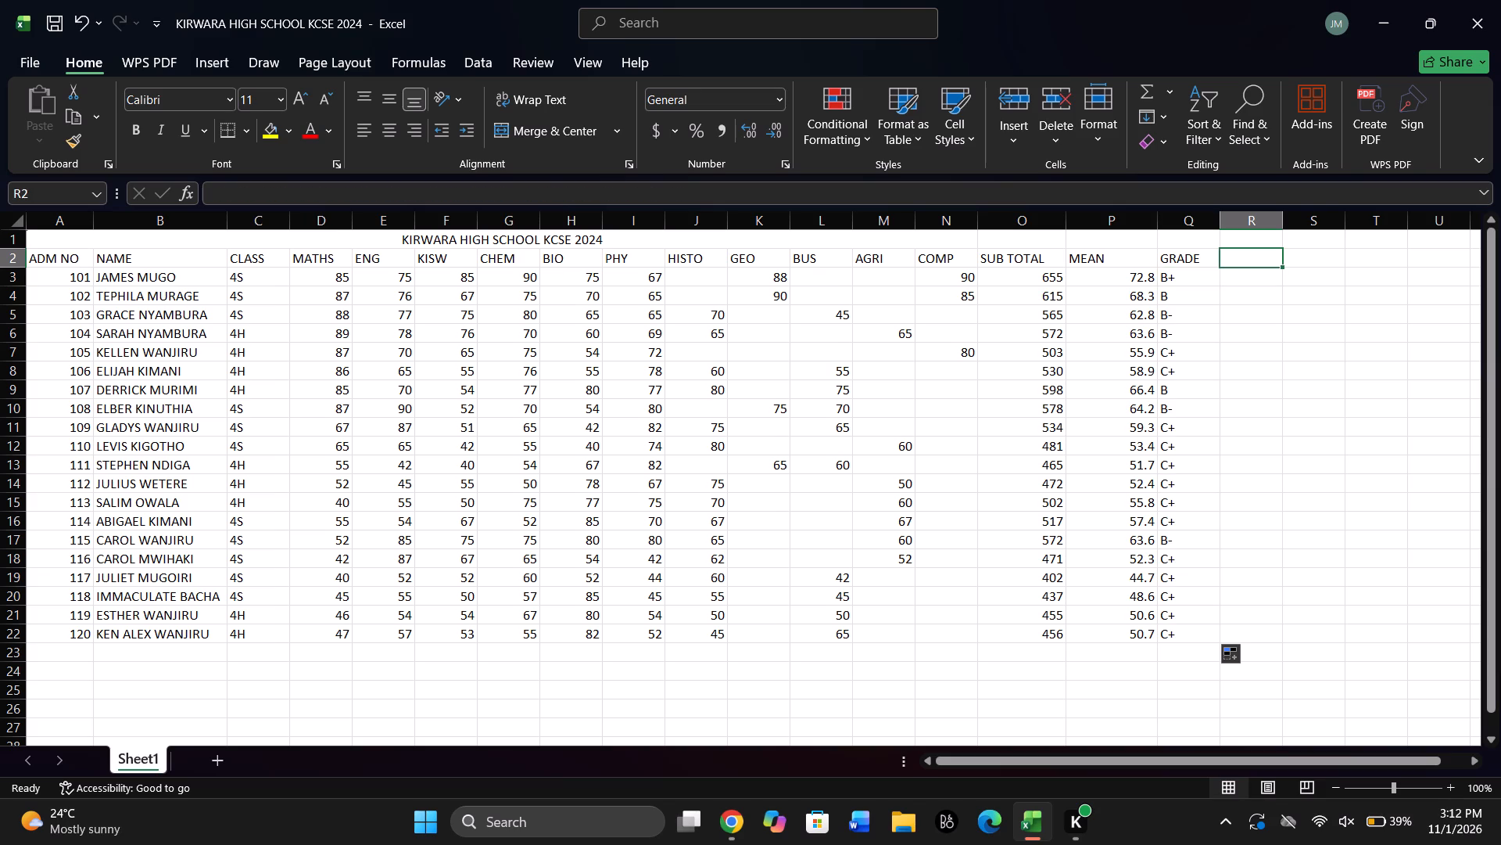
text(PO)
text(SITI)
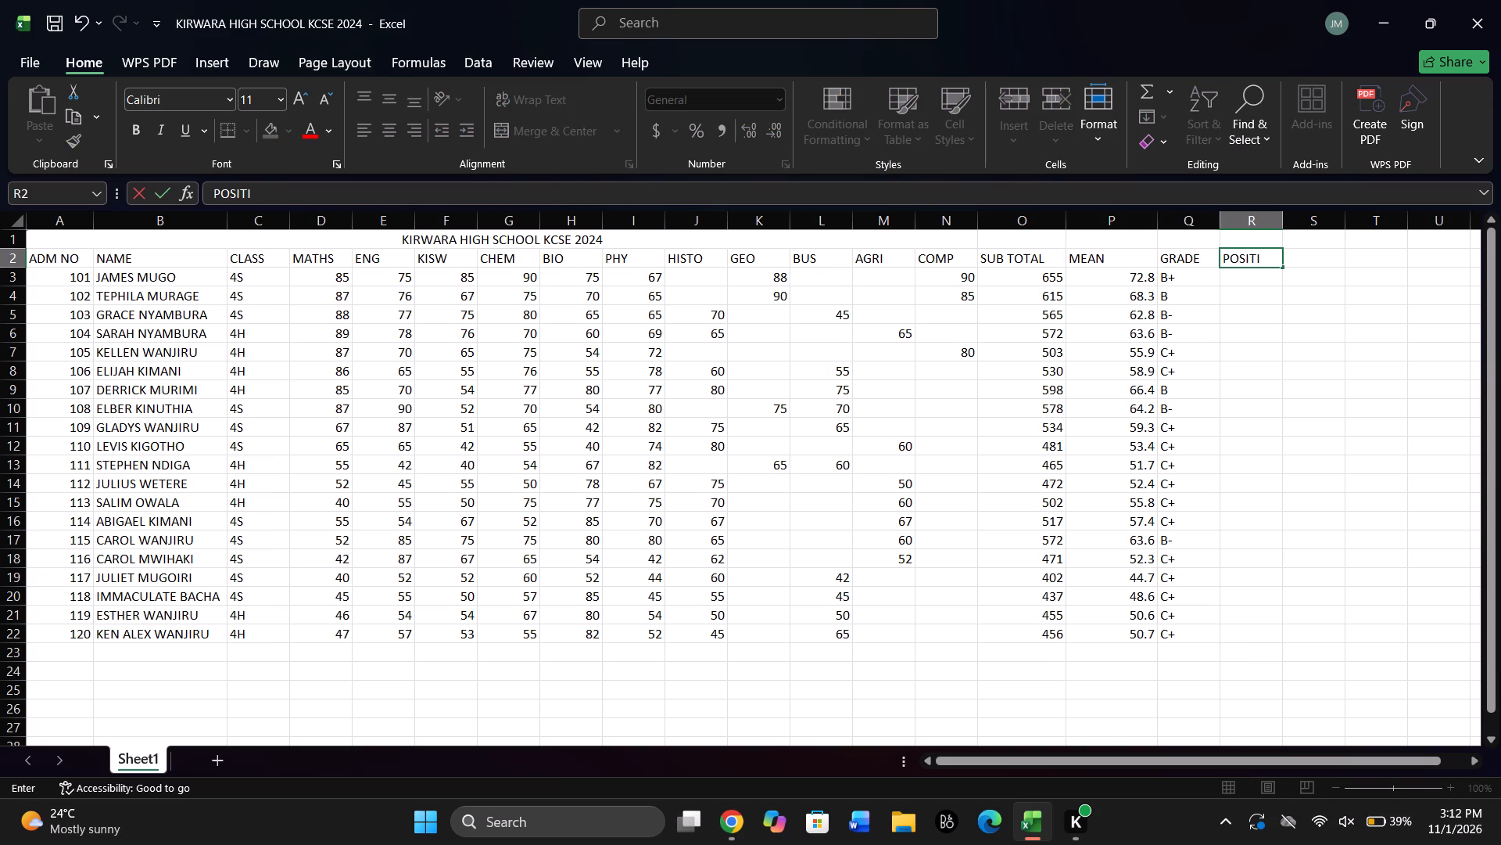
text(ON)
Enter =RANK(P3,P3:P22,0) in R3 to rank the first student's mean in descending order.
click(1252, 277)
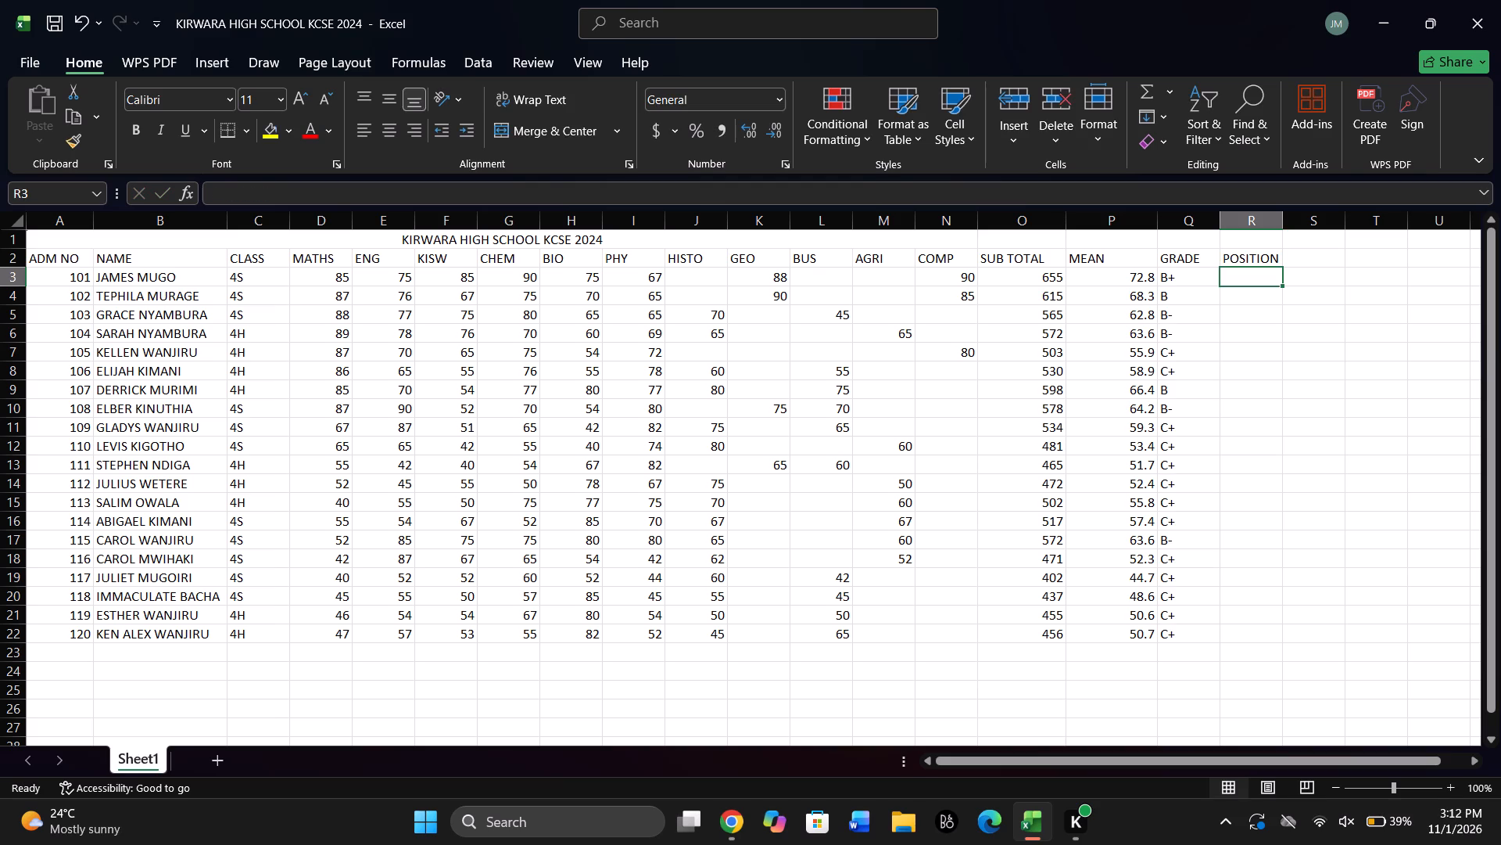
key(equal)
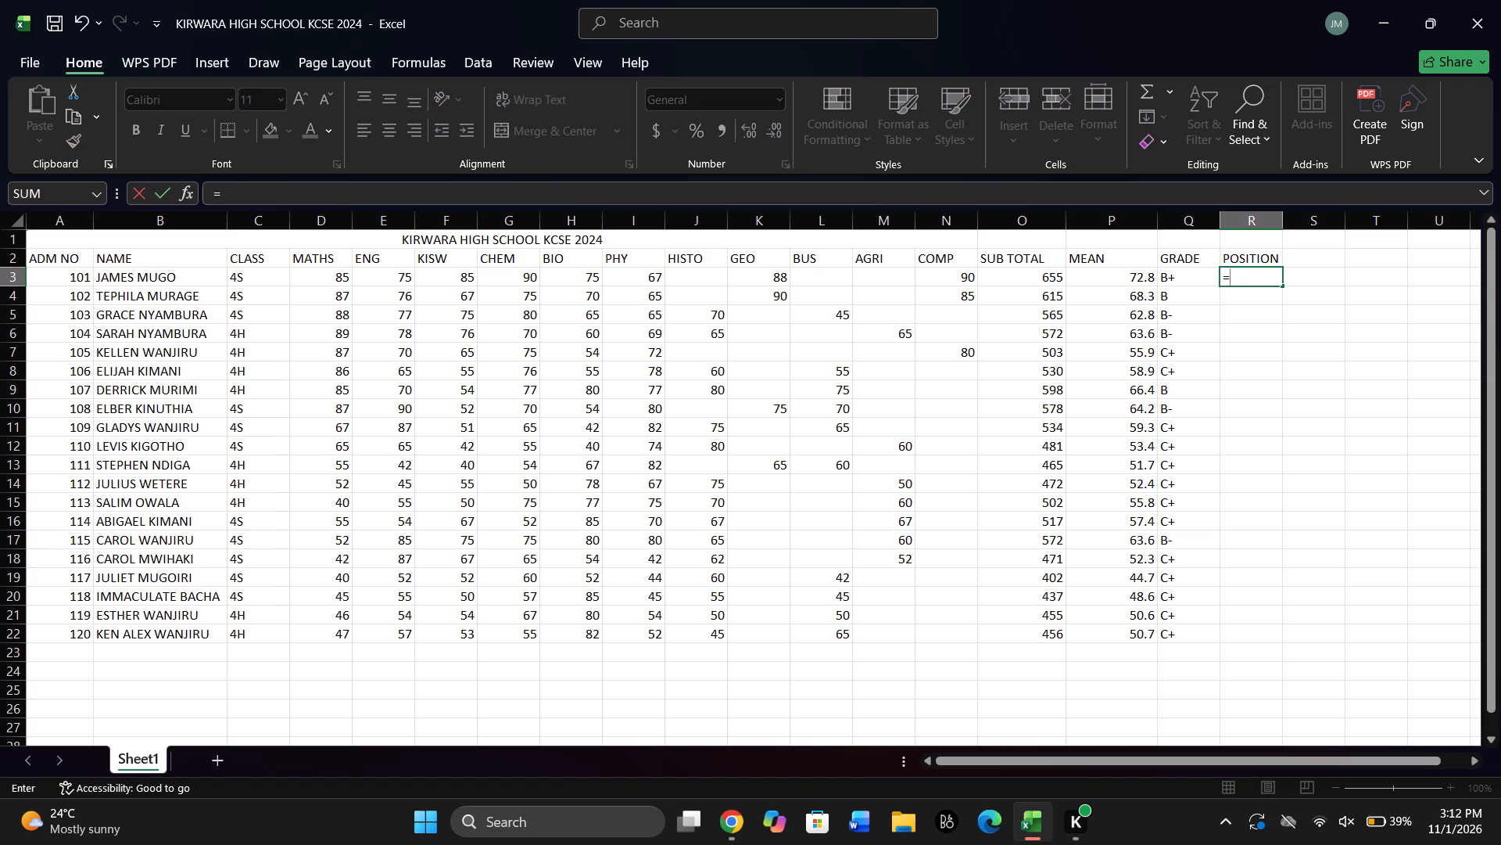
text(RA)
text(NK)
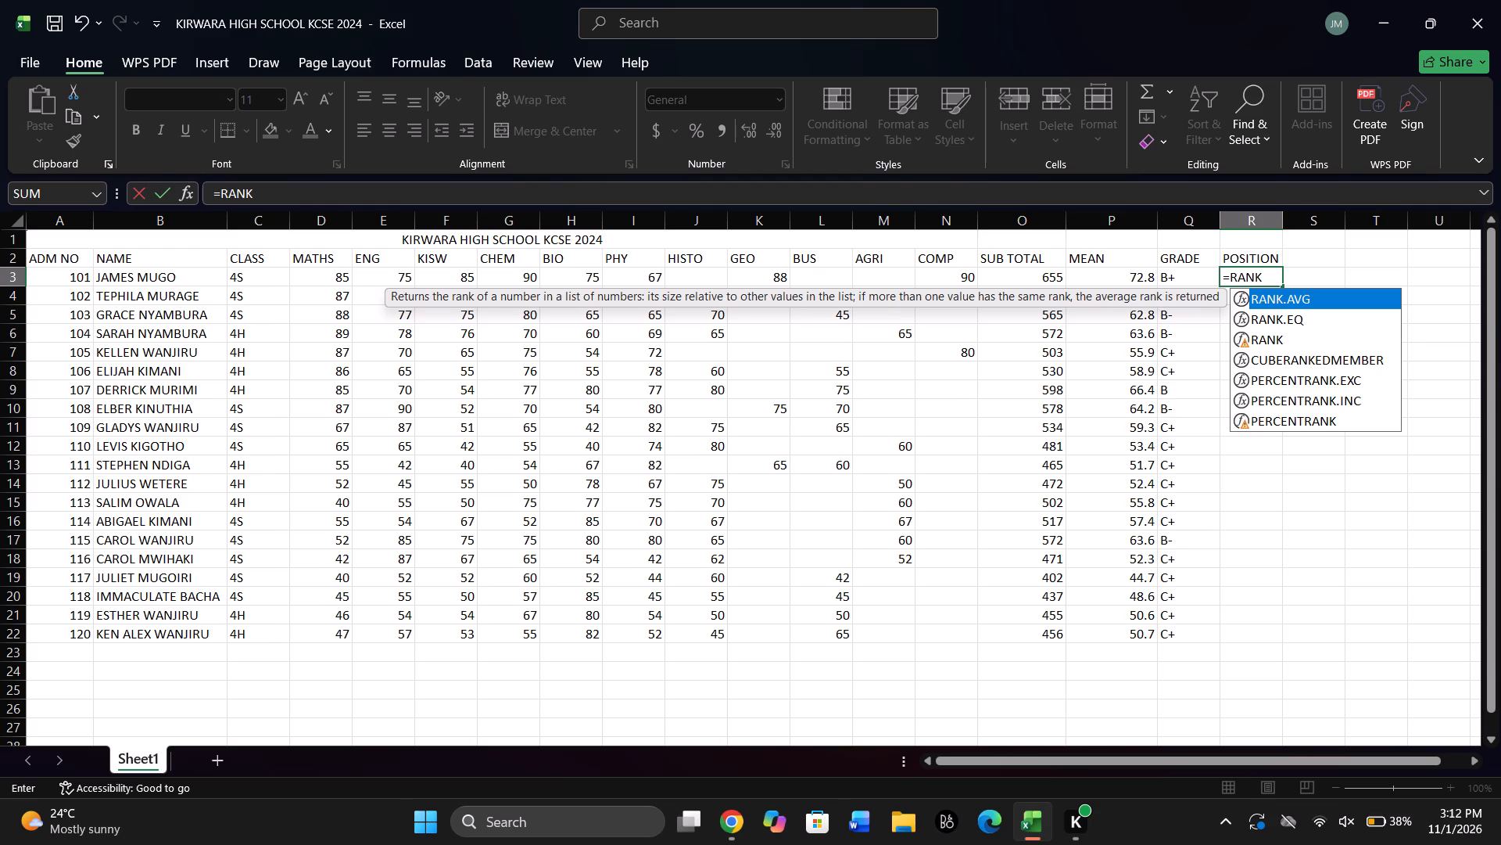
key(shift+parenleft)
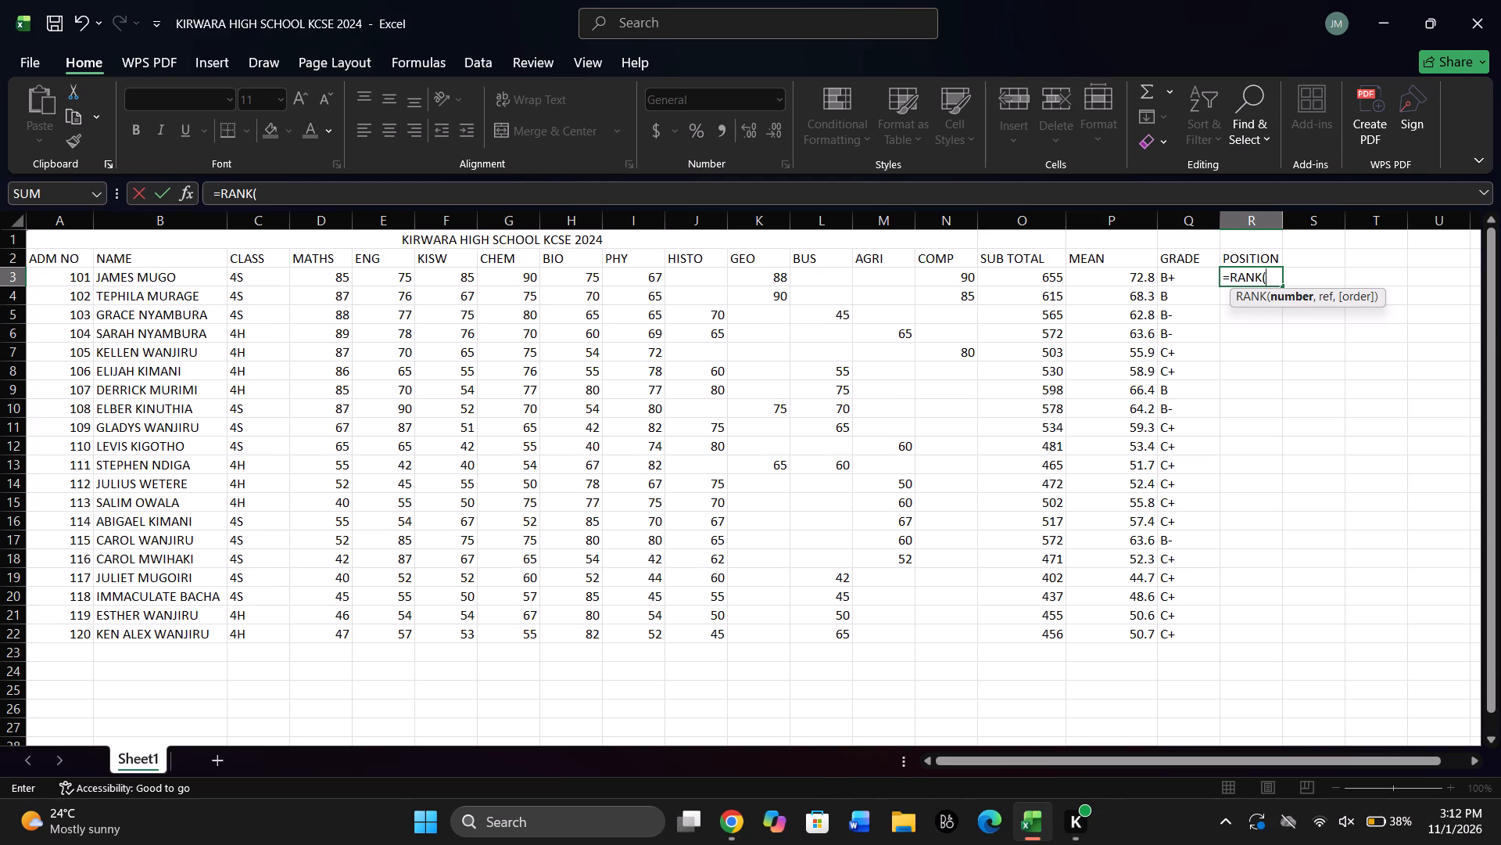
click(1136, 279)
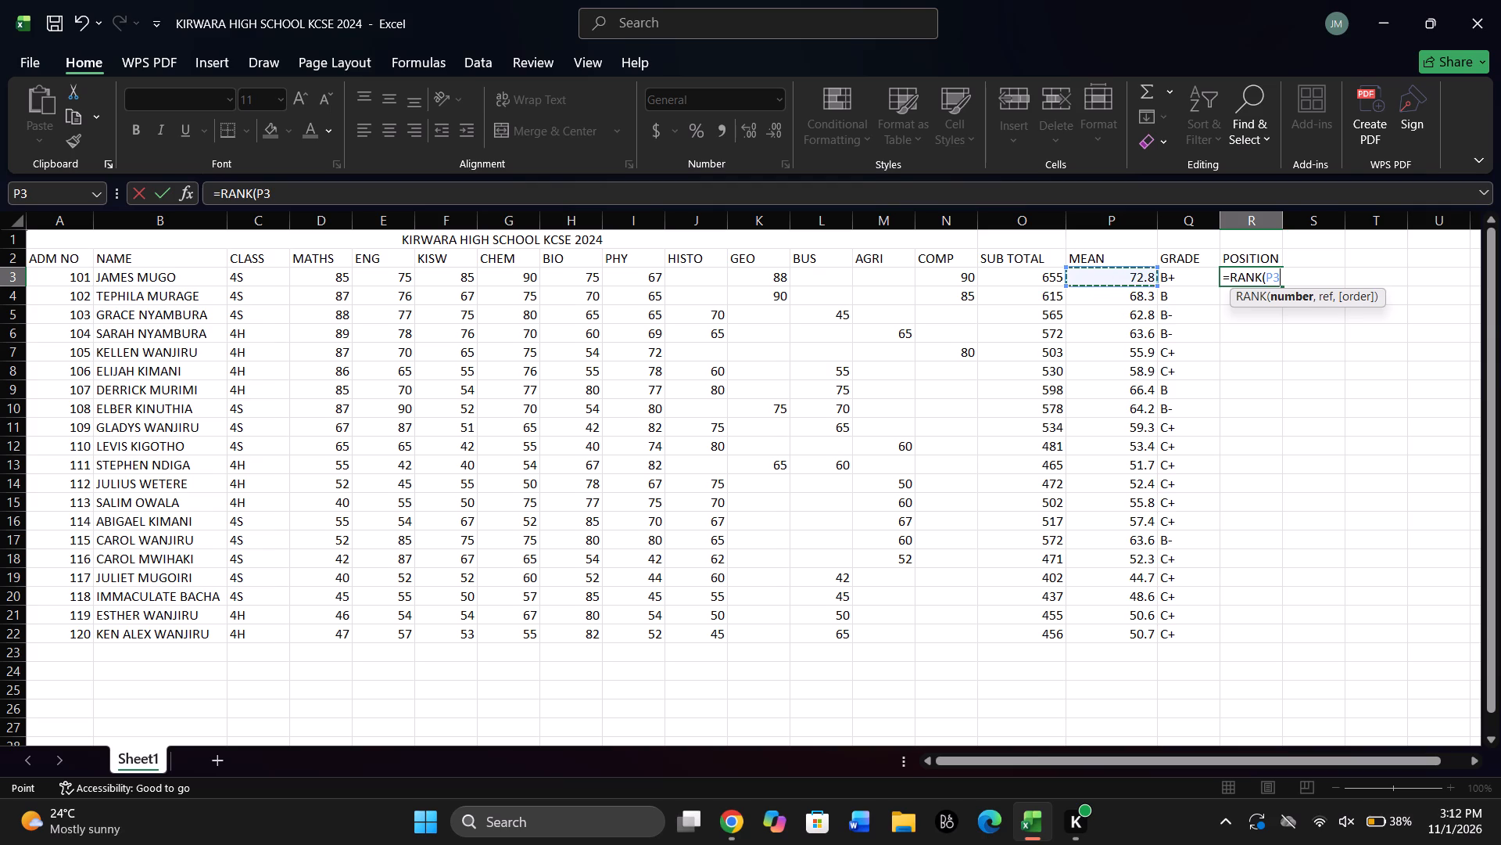
key(comma)
drag(1136, 279, 1134, 614)
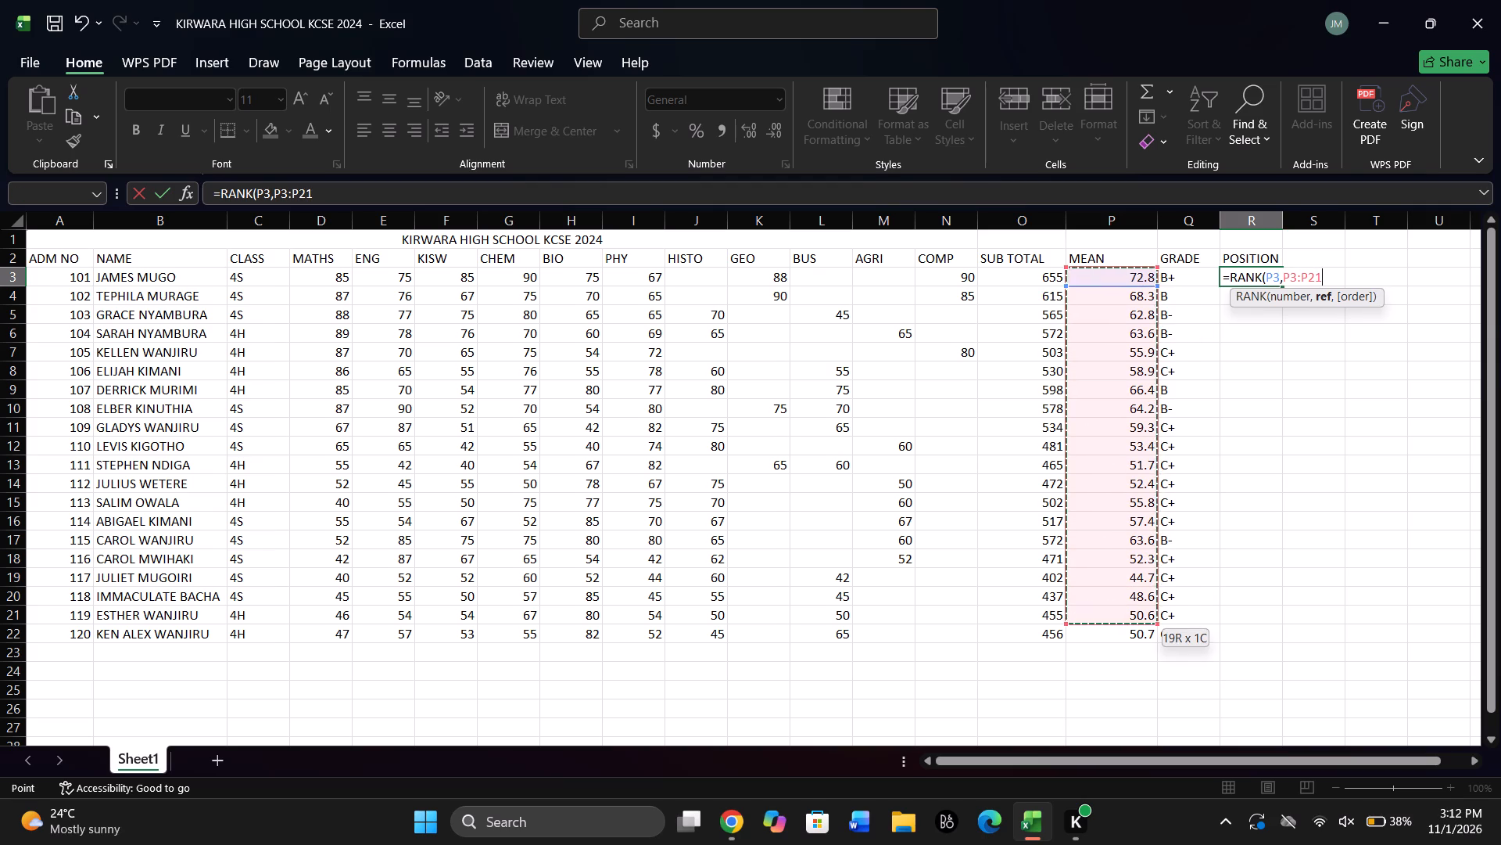
drag(1134, 614, 1135, 625)
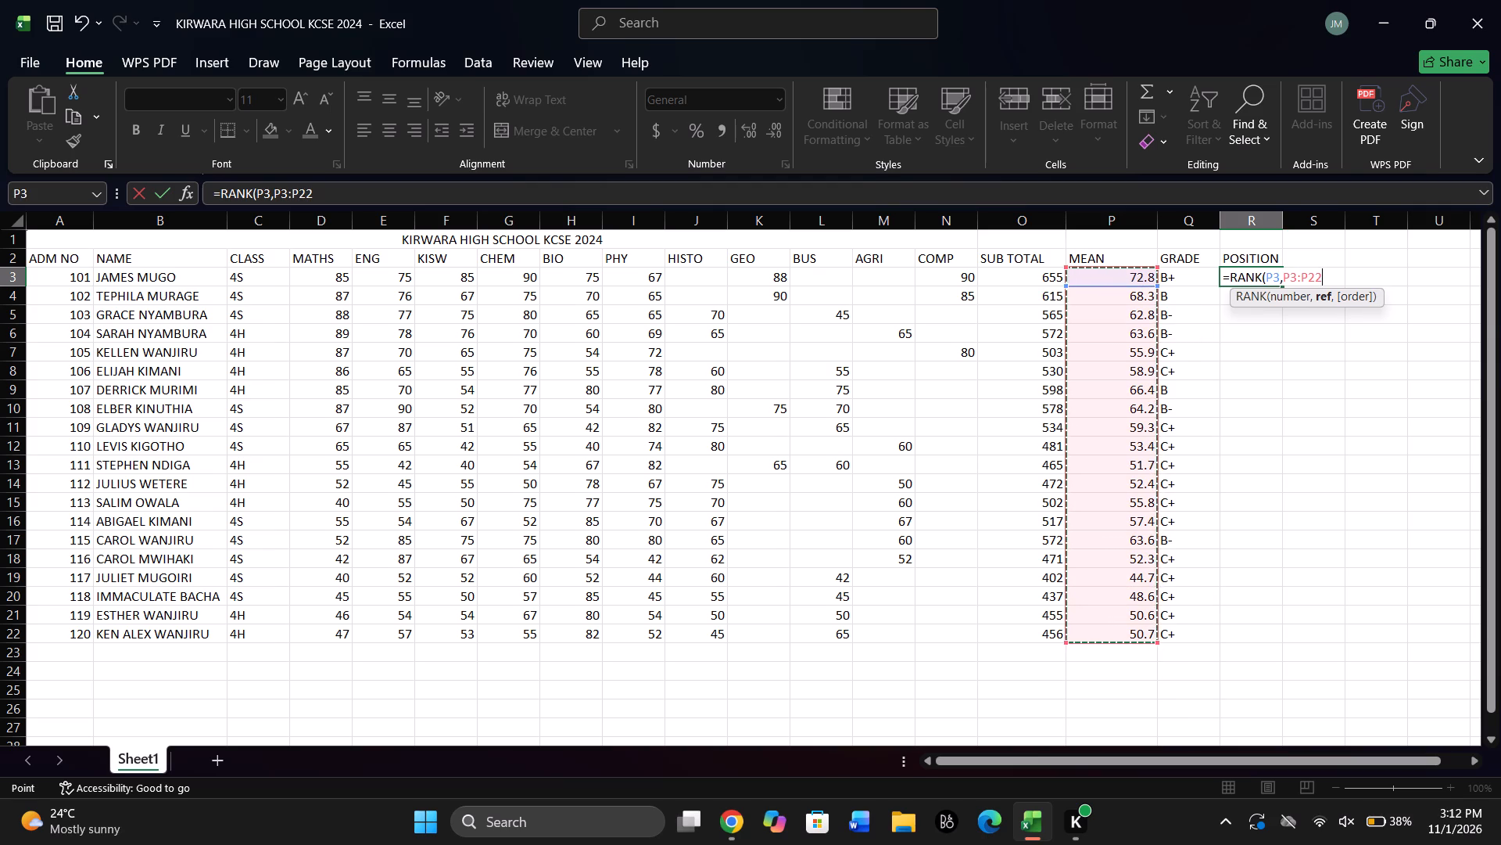
text(,0)
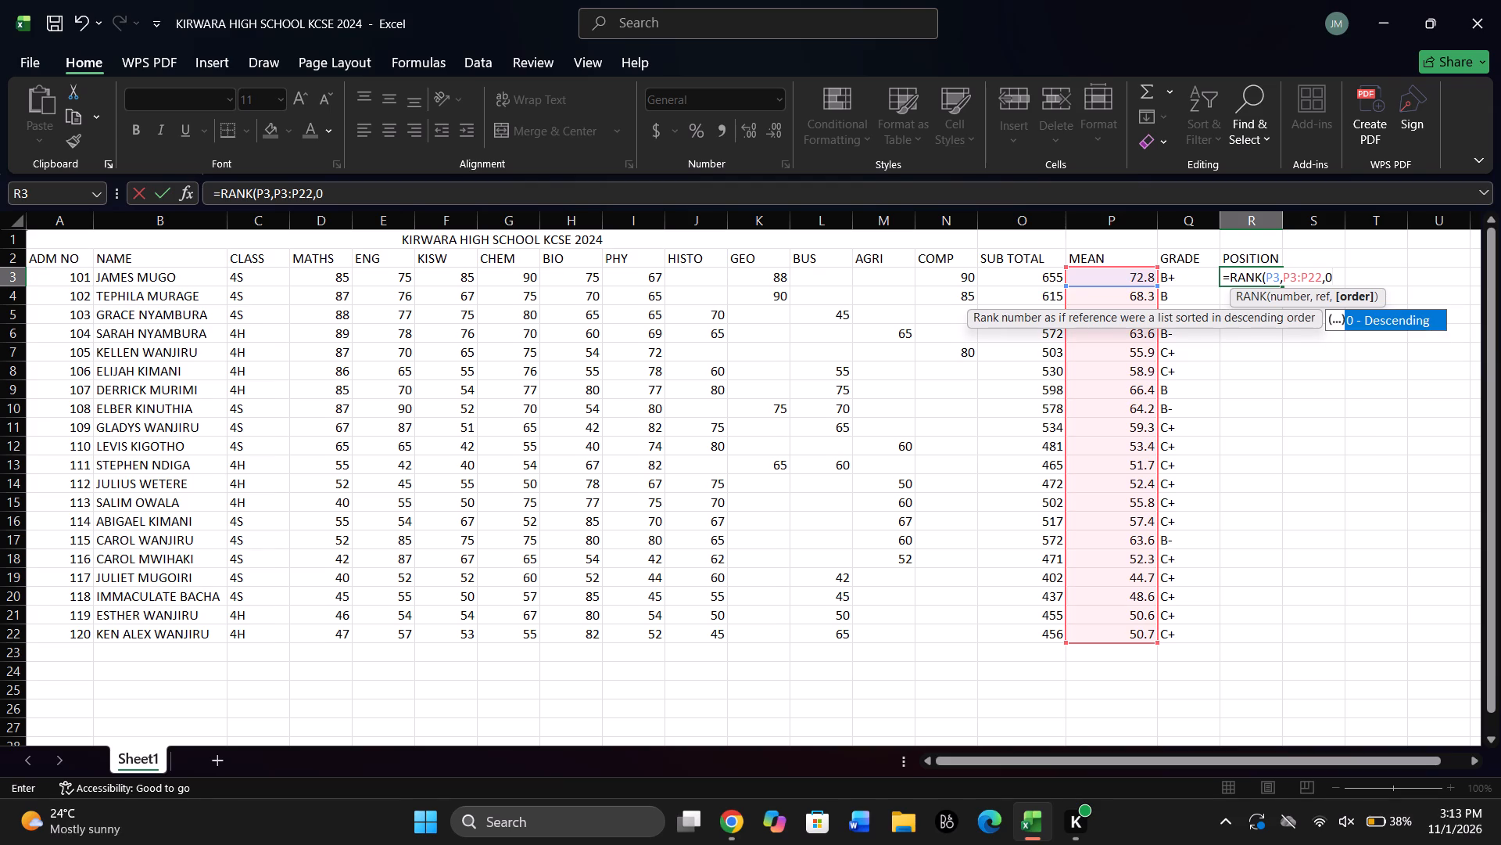
key(shift+parenright)
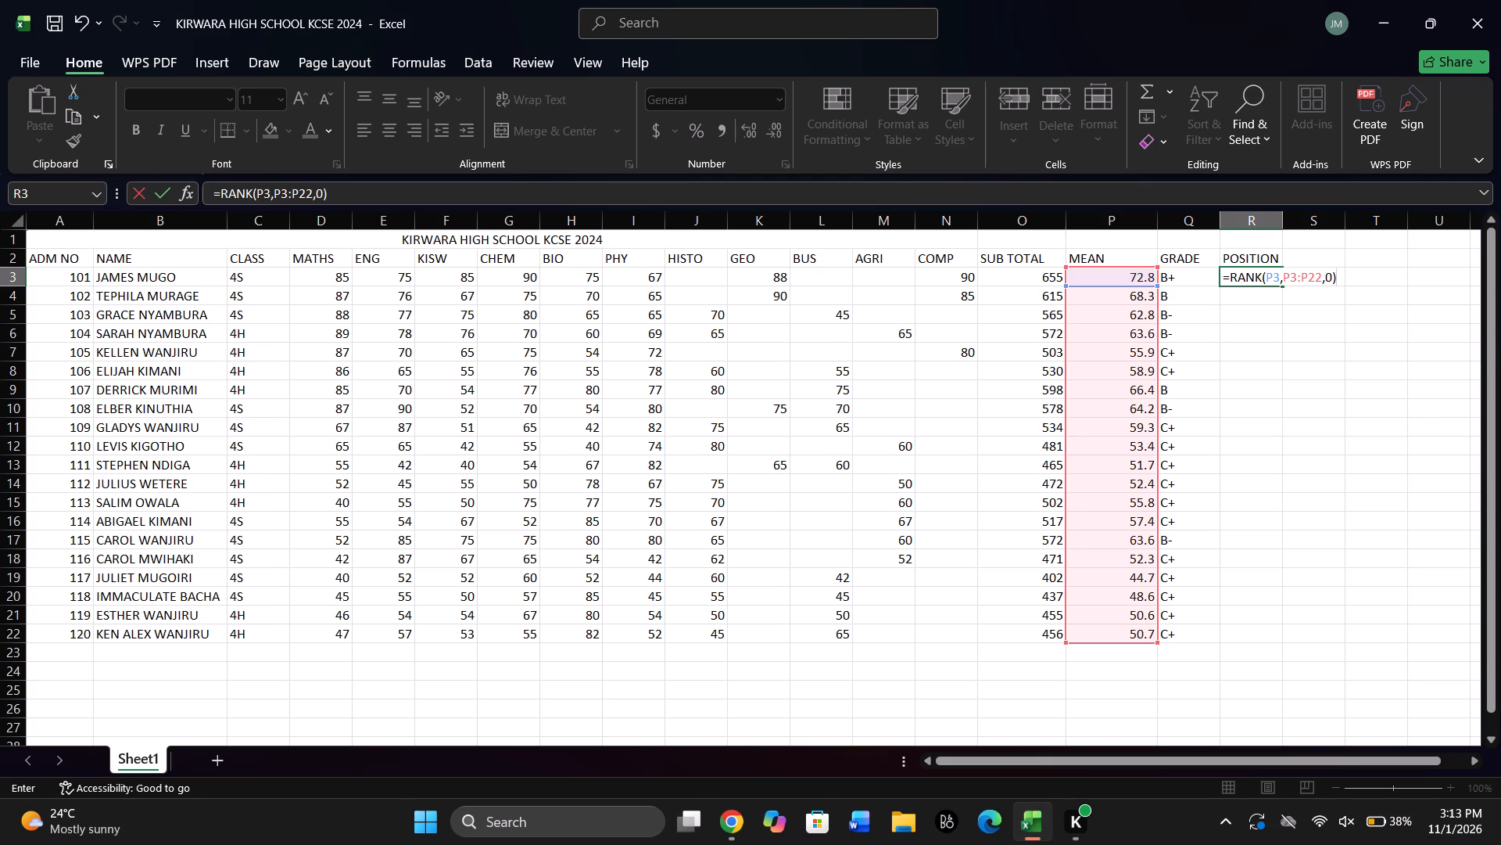
key(Left)
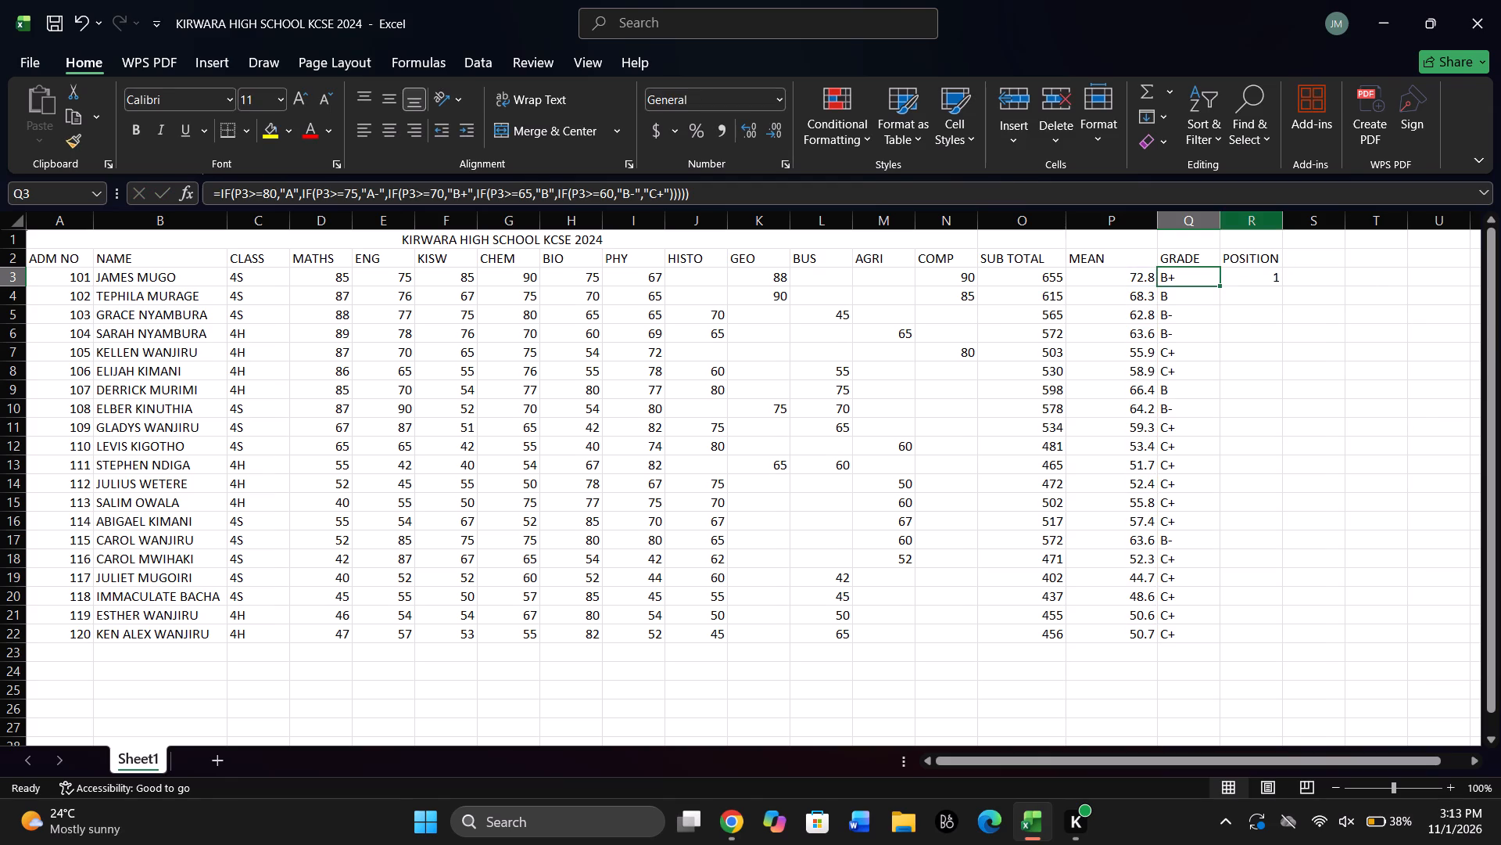
Make the ranking range in R3's formula absolute so it reads =RANK(P3,$P$3:$P$22,0).
click(1259, 281)
double_click(1259, 281)
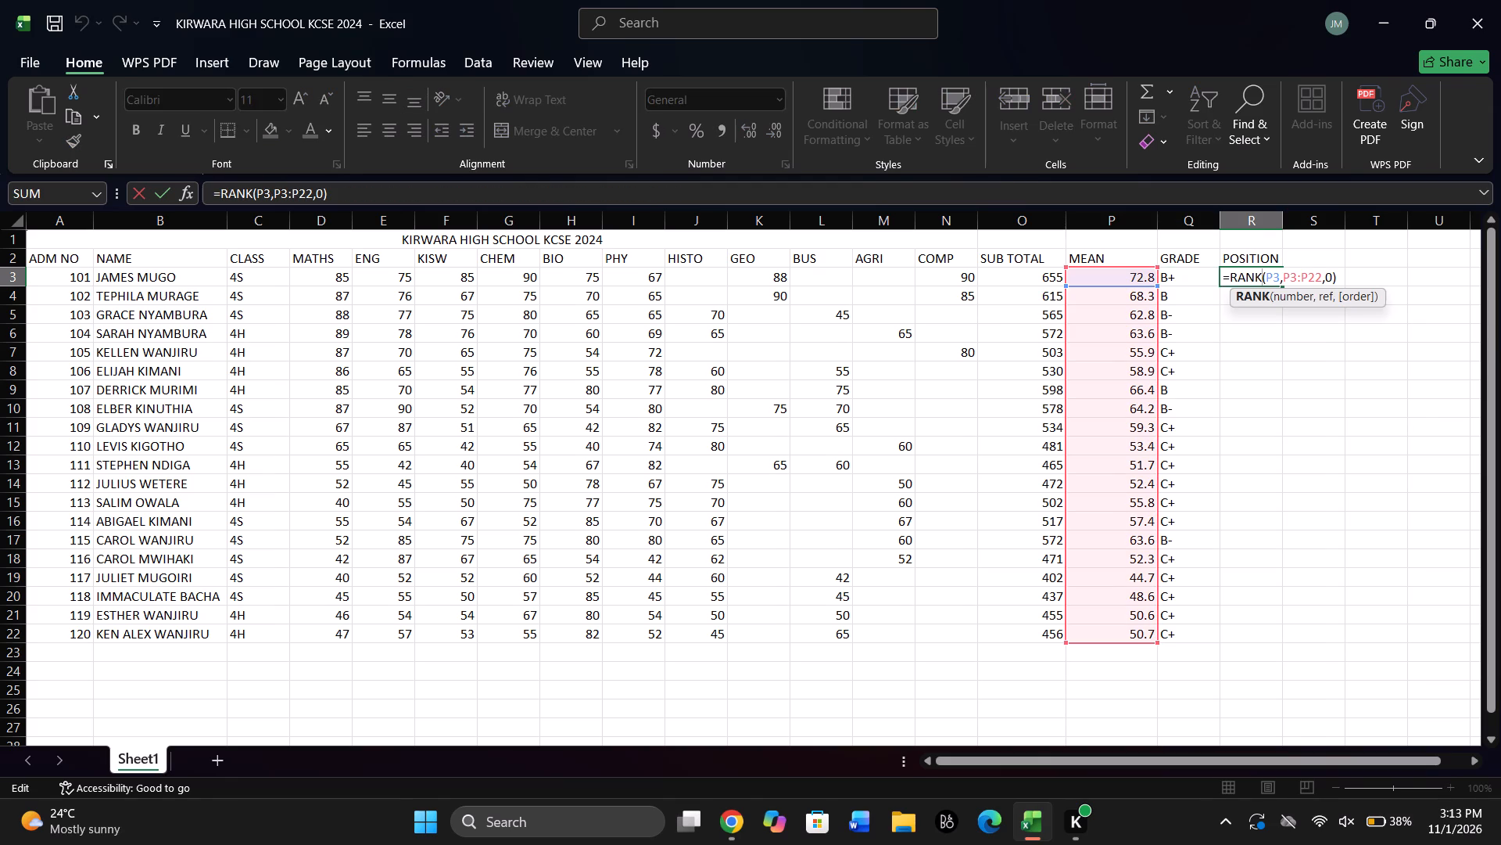
key(Right)
key(Right)
key(Right)
key(Right)
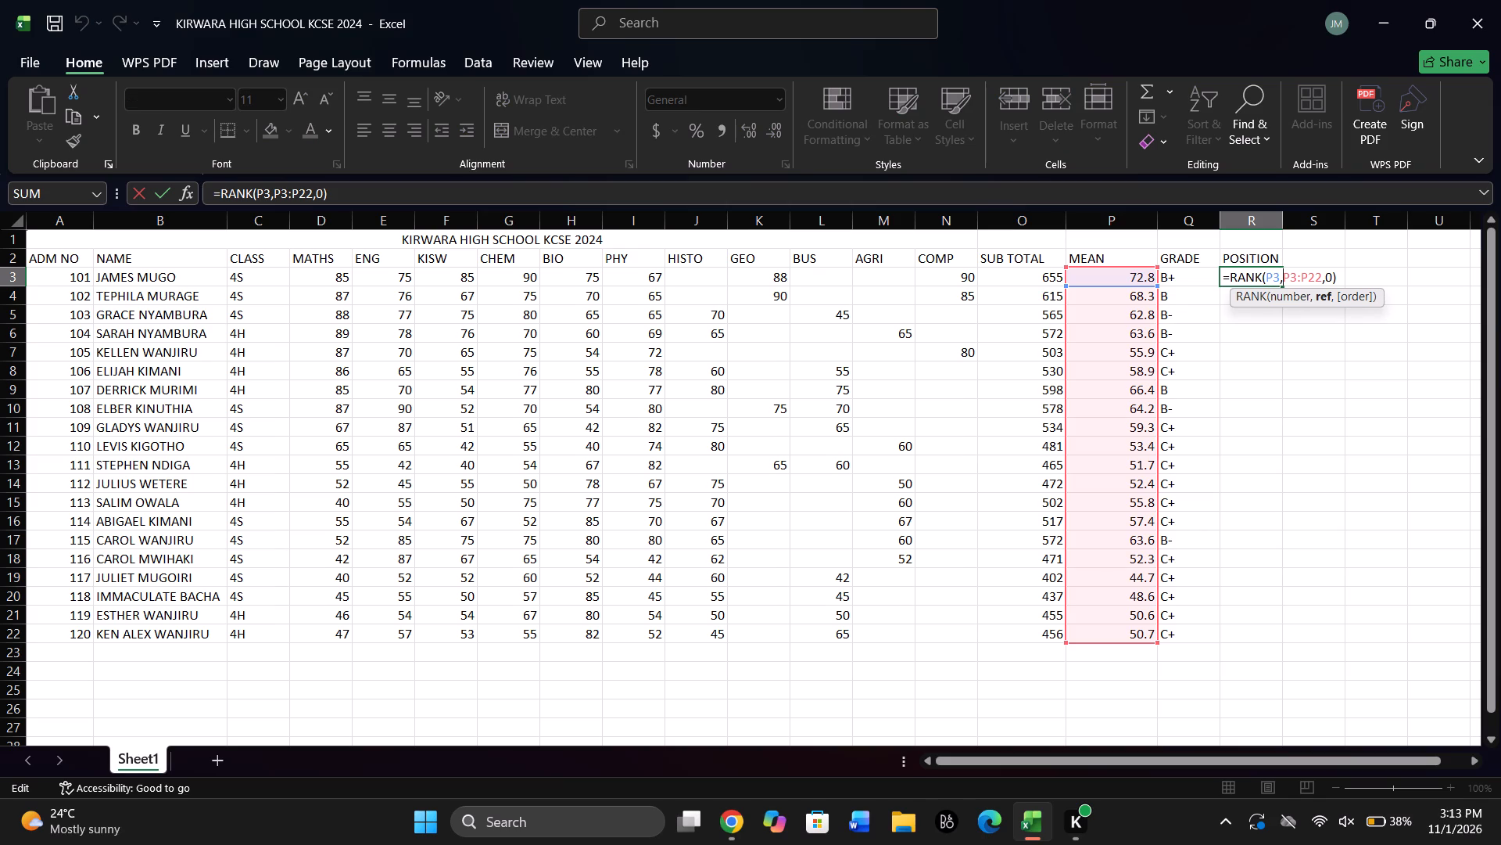
key(shift+dollar)
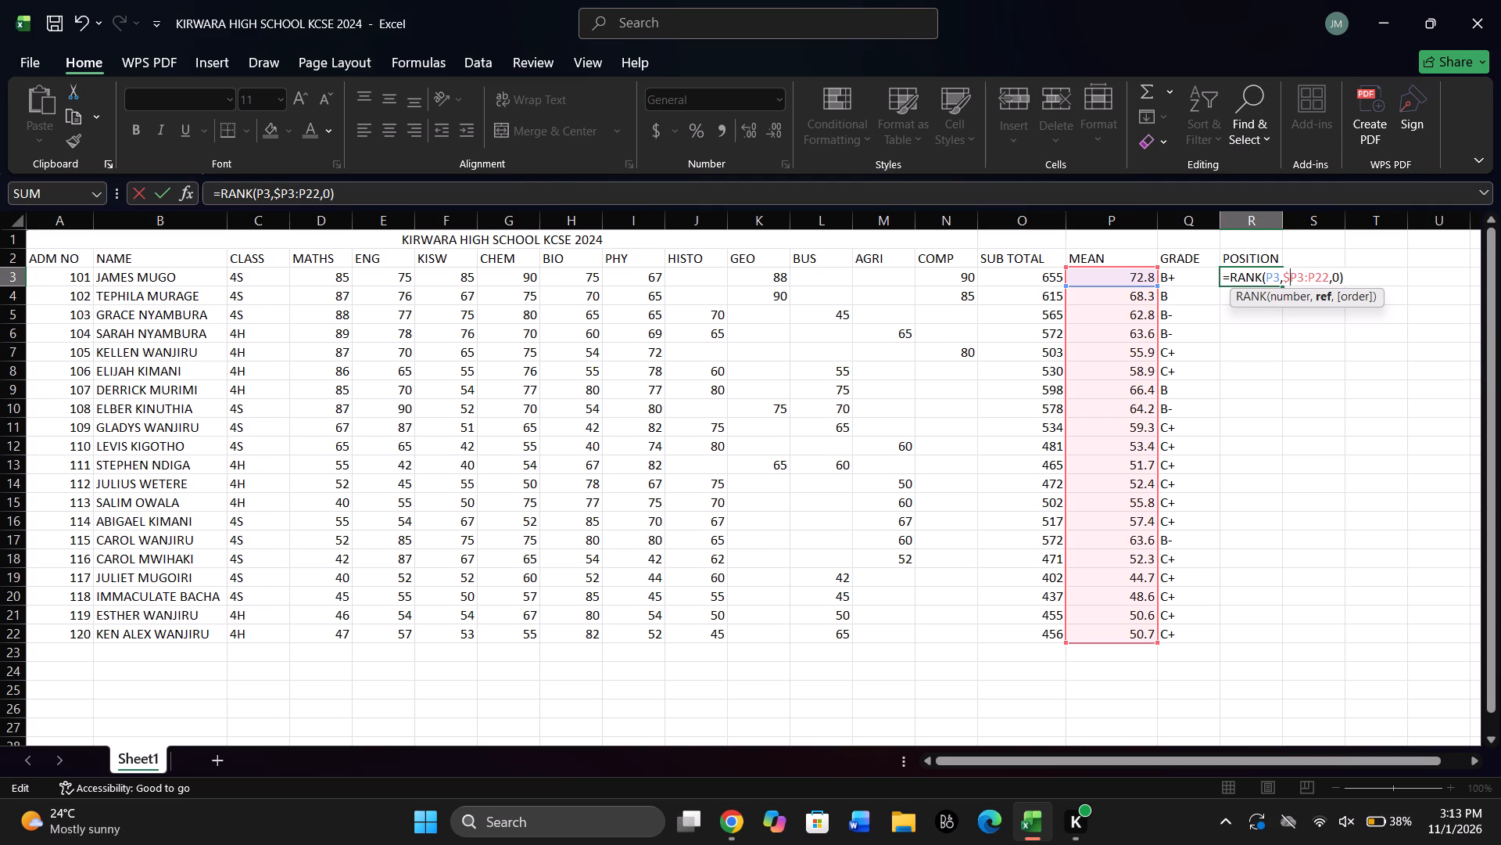
key(Right)
key(shift+dollar)
key(Right)
key(Right)
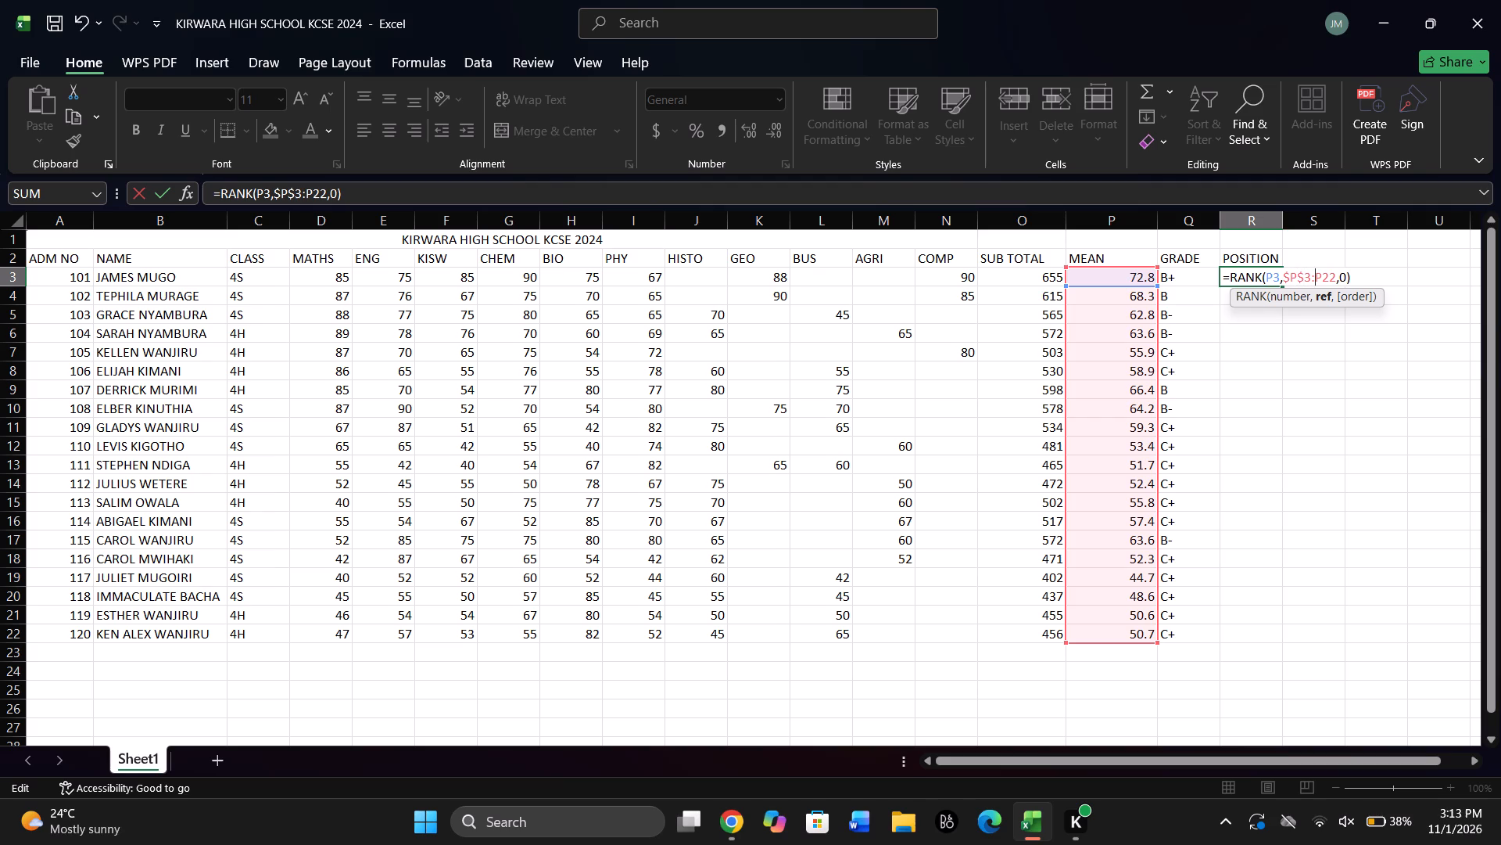
key(shift+dollar)
key(Right)
key(shift+dollar)
key(Return)
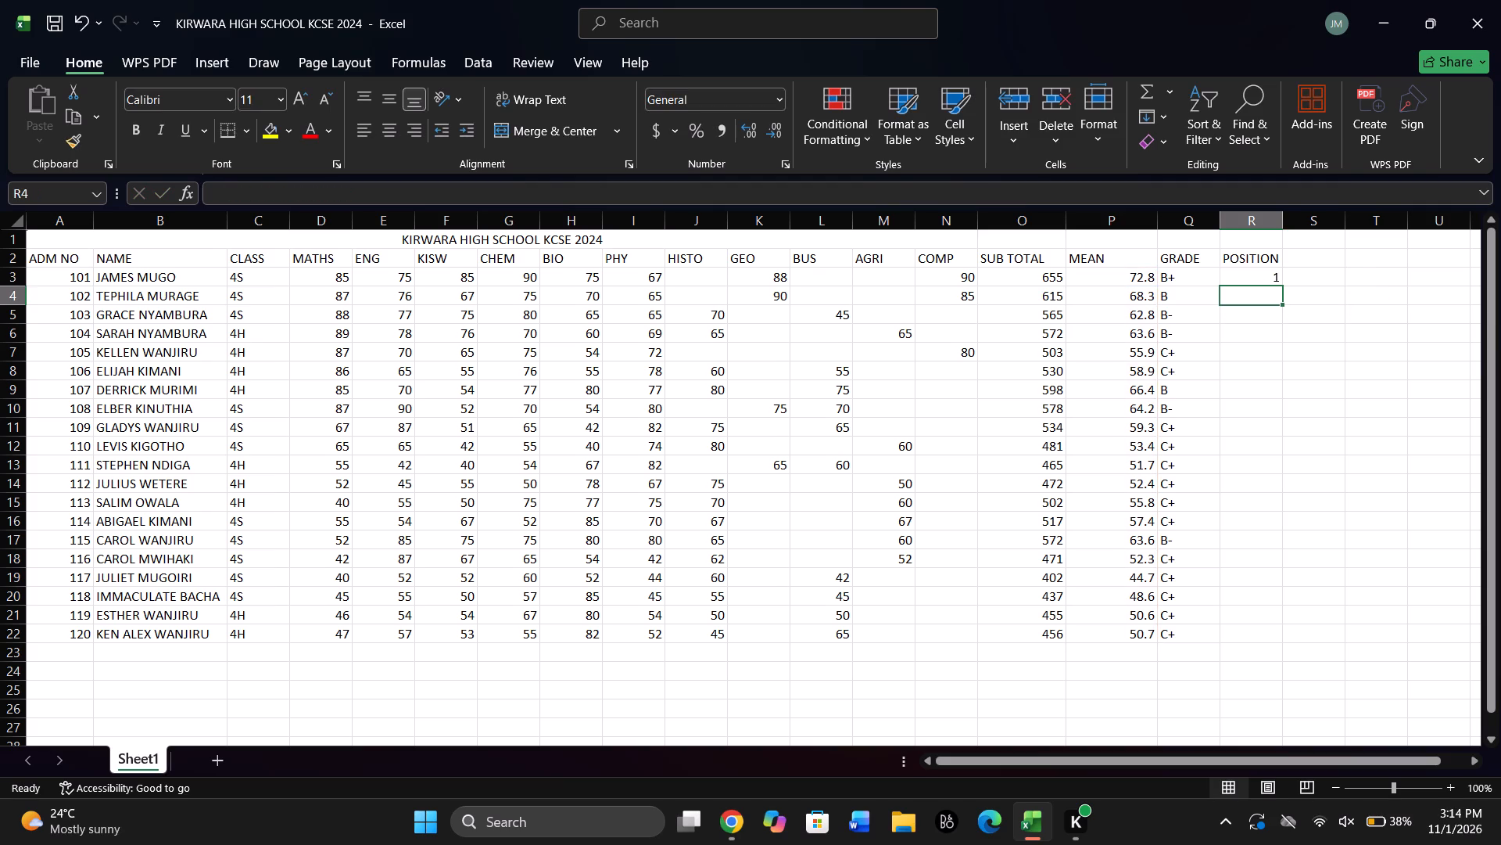
Fill the rank formula from R3 down to R22 for all students.
click(1272, 271)
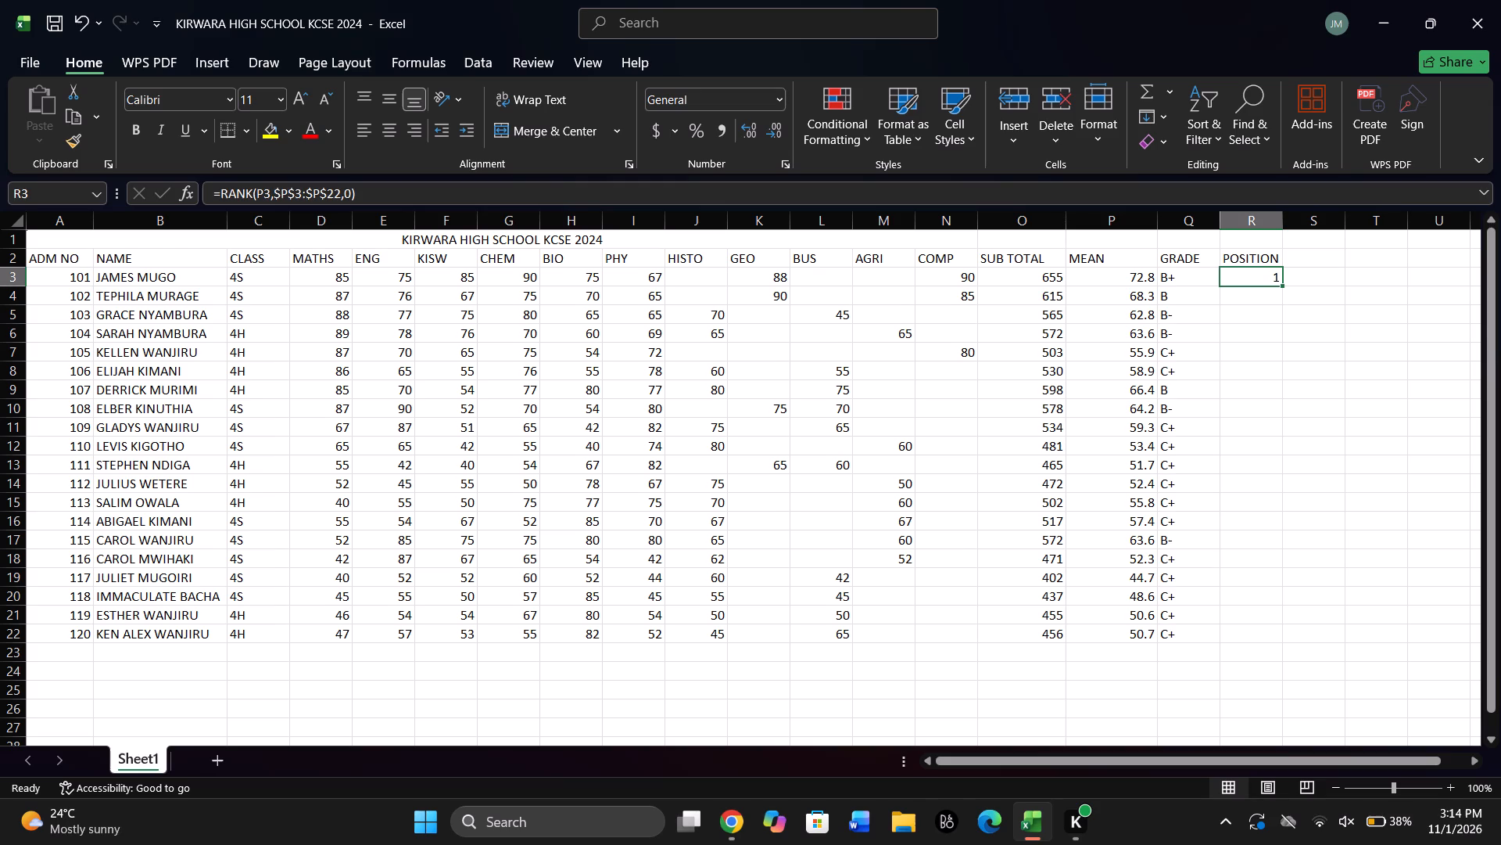
drag(1281, 282, 1310, 646)
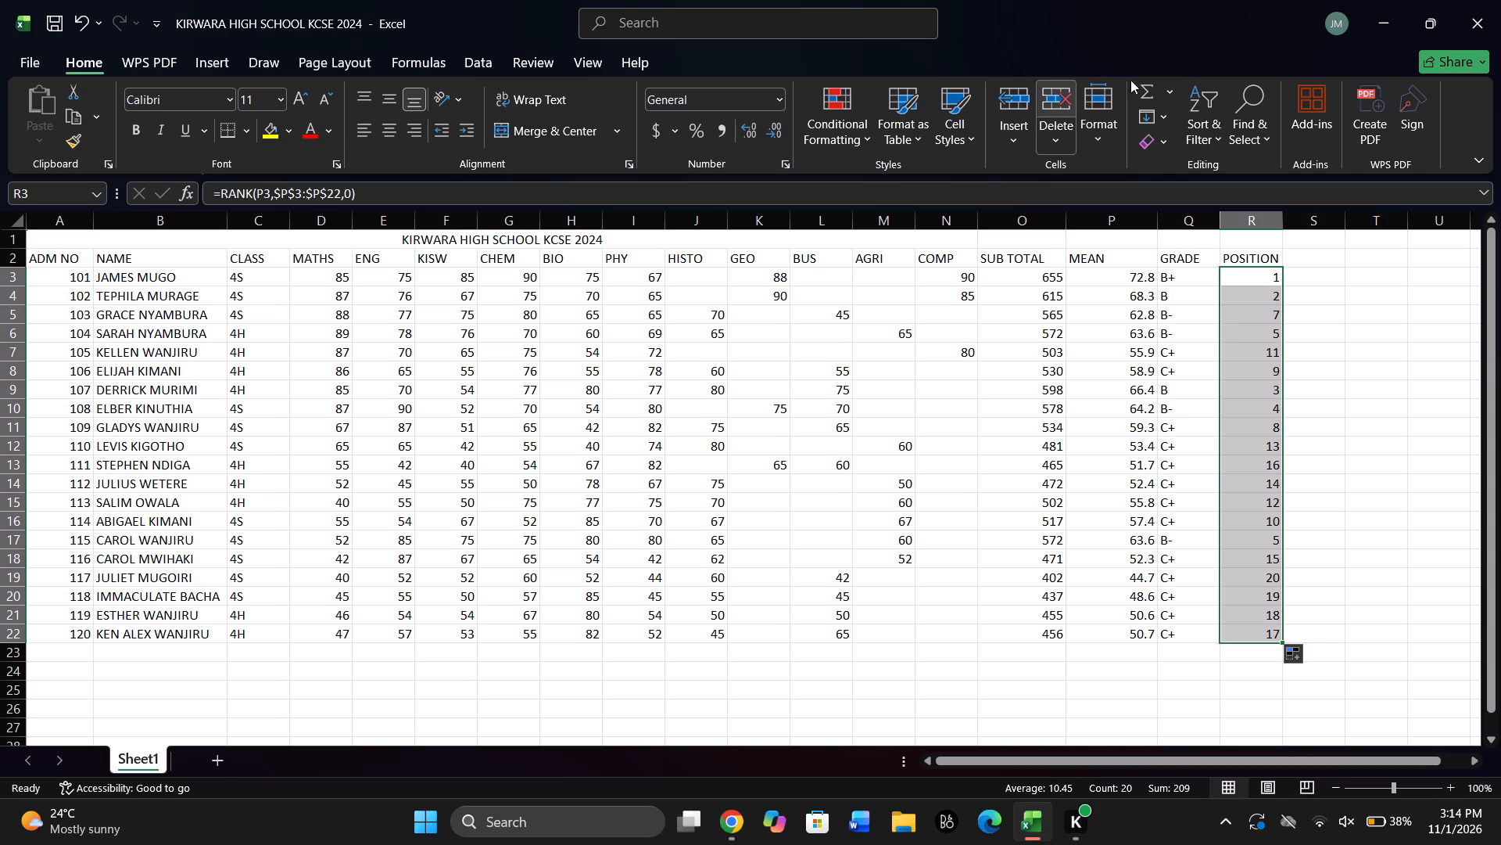
Sort the student rows by POSITION from smallest to largest, expanding the selection to include the adjacent data.
click(1220, 139)
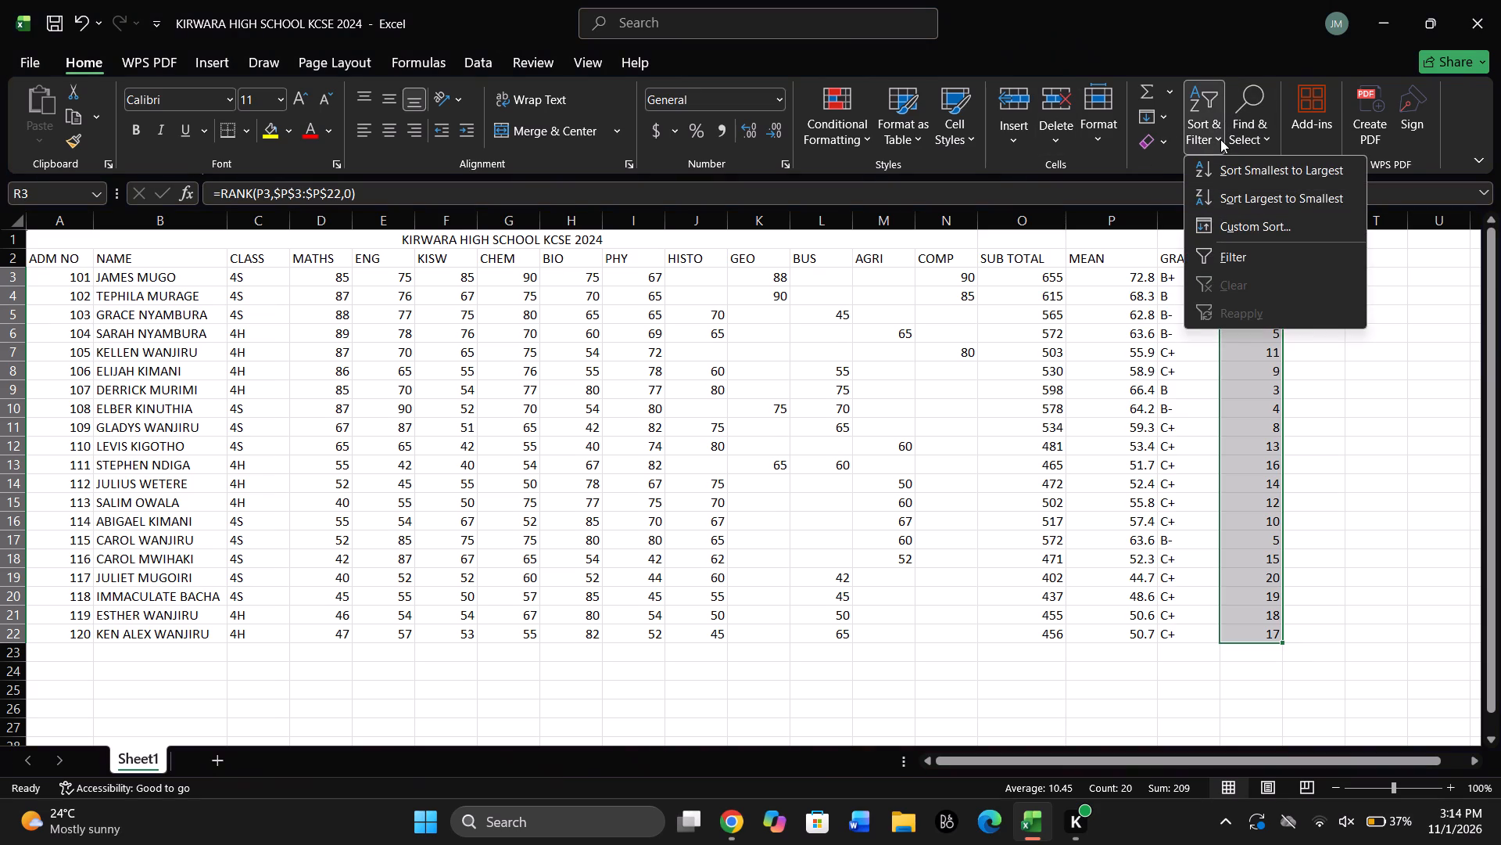
click(1263, 169)
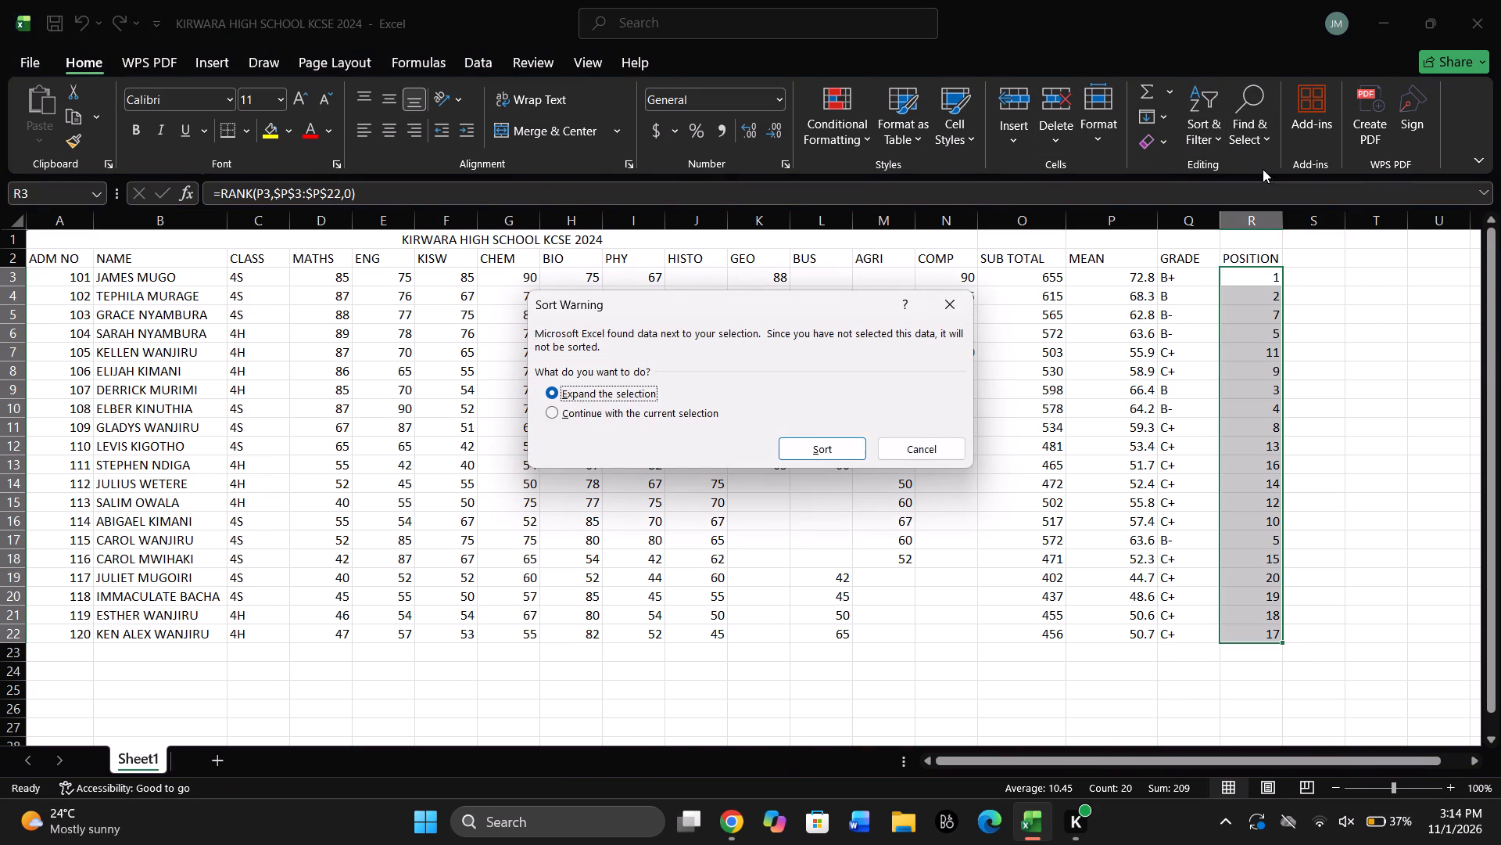
click(843, 448)
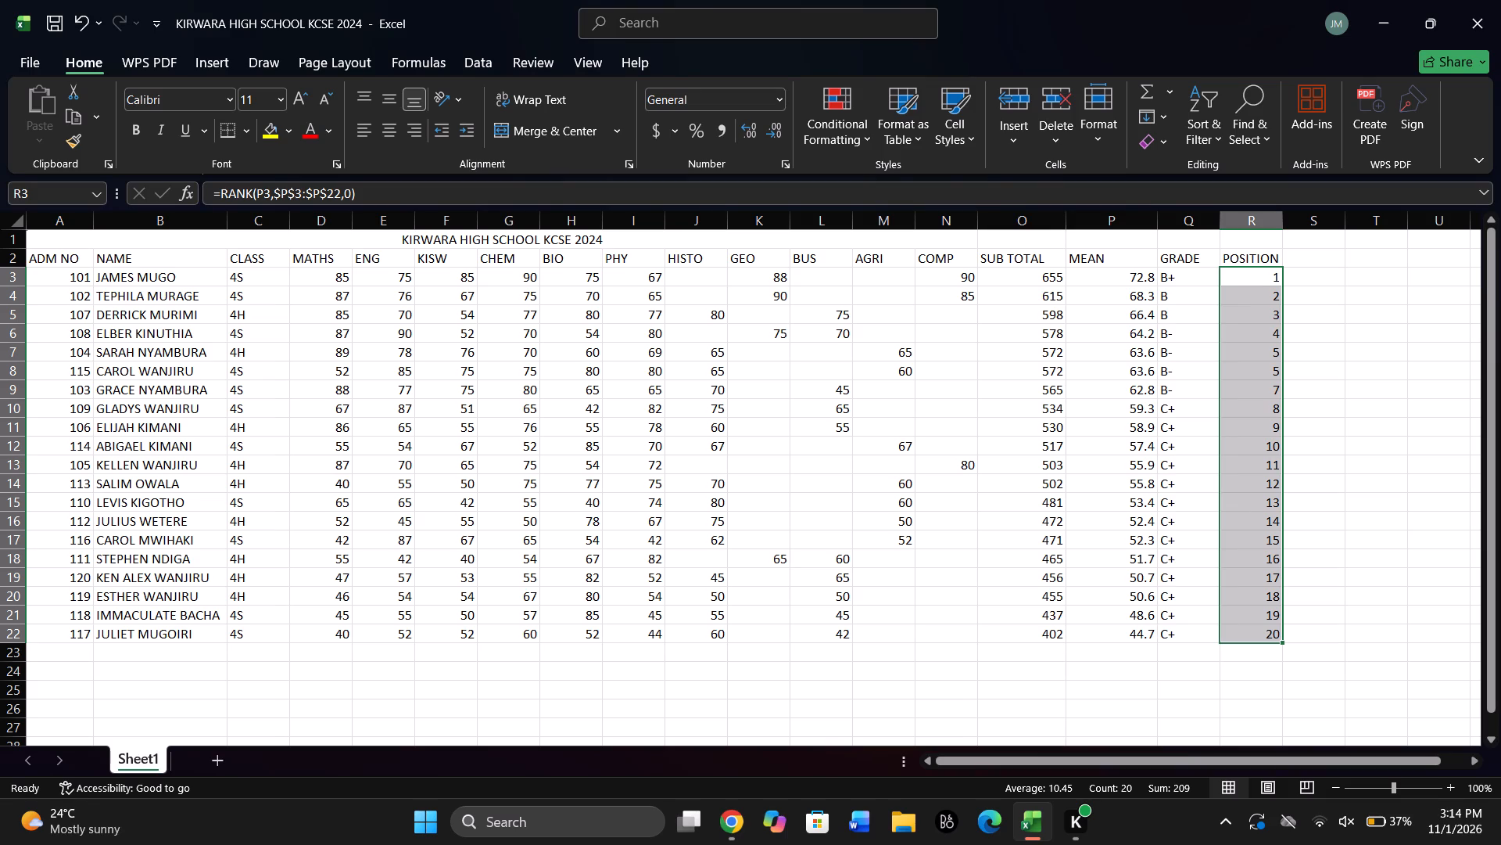
click(995, 662)
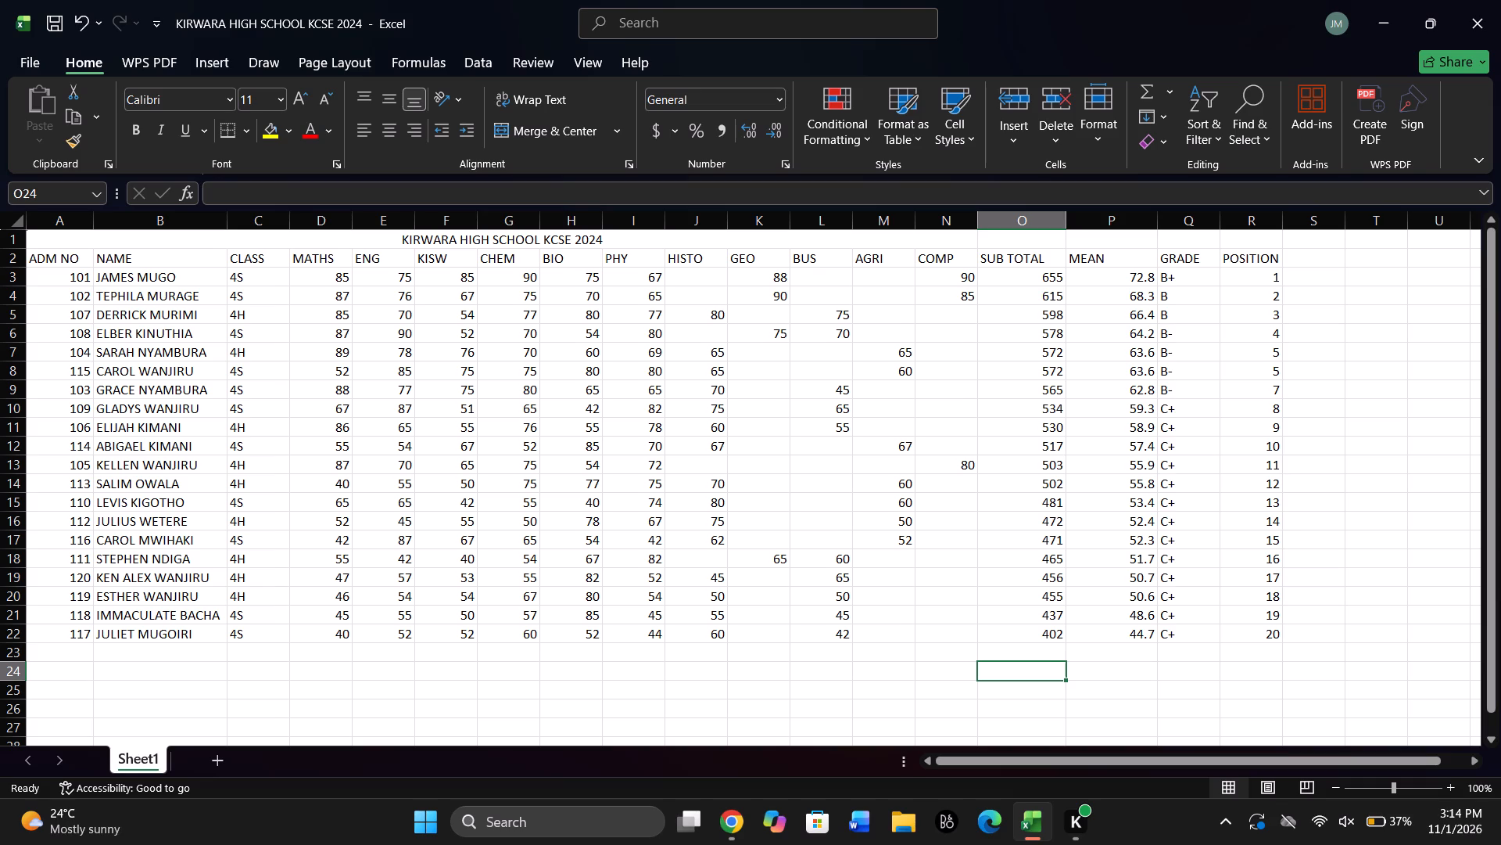
Extend the merged, centred title KIRWARA HIGH SCHOOL KCSE 2024 across A1 to R1.
drag(299, 239, 637, 203)
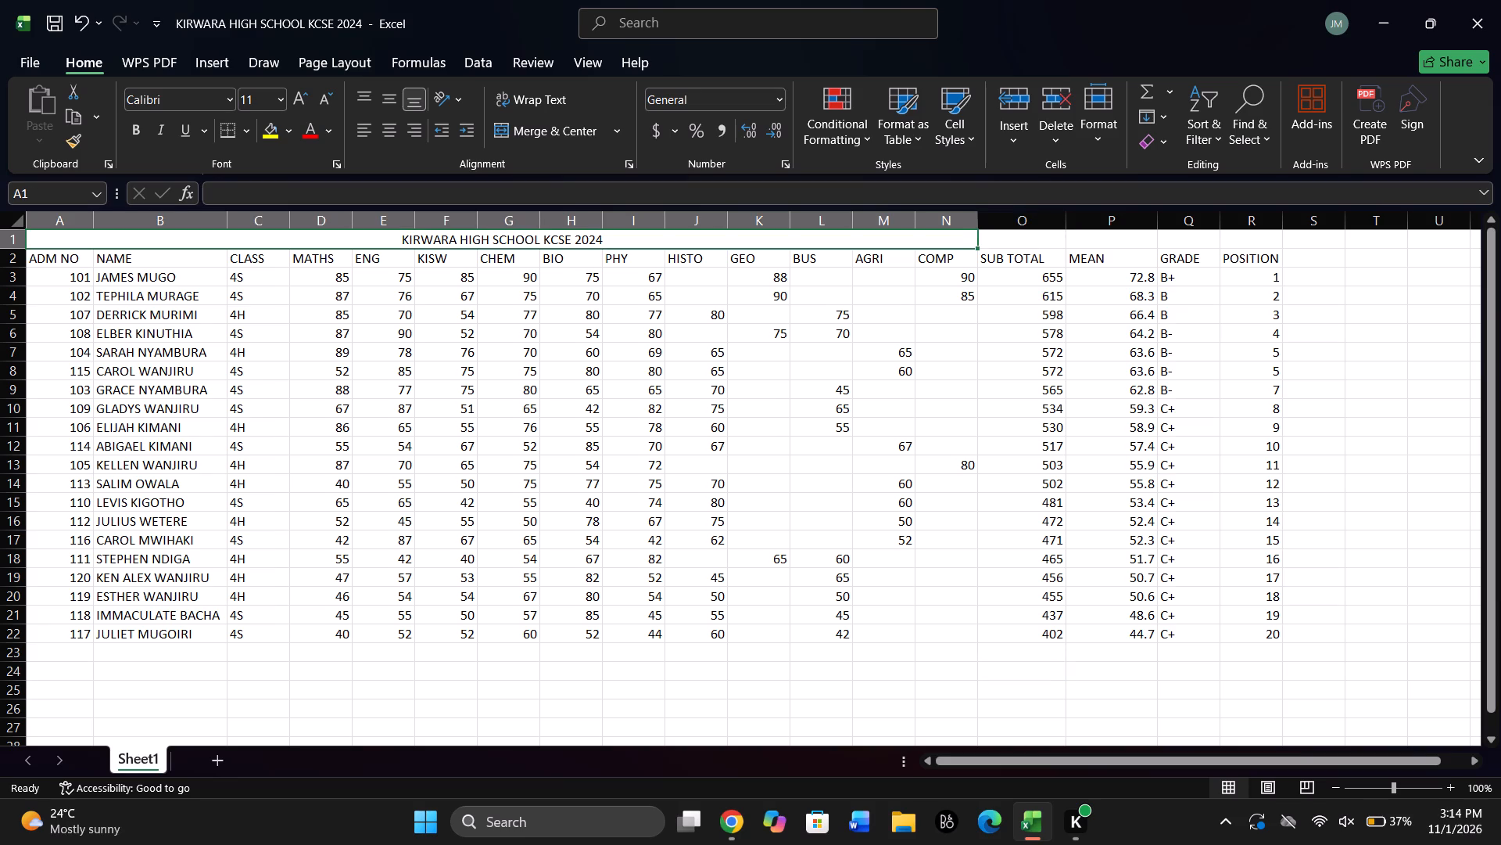
drag(637, 203, 1116, 231)
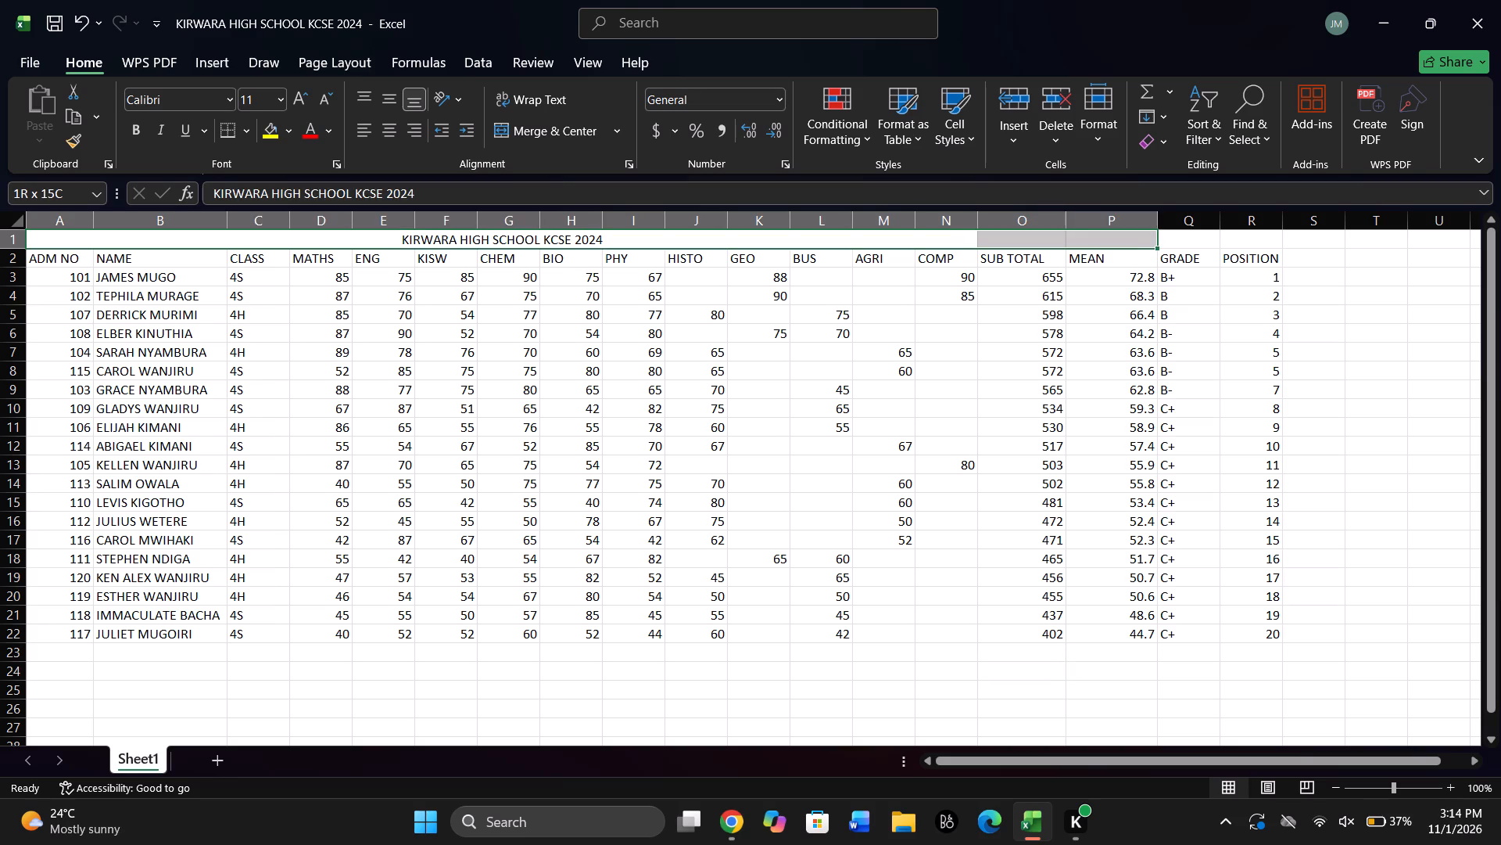
drag(1116, 231, 1254, 239)
click(519, 124)
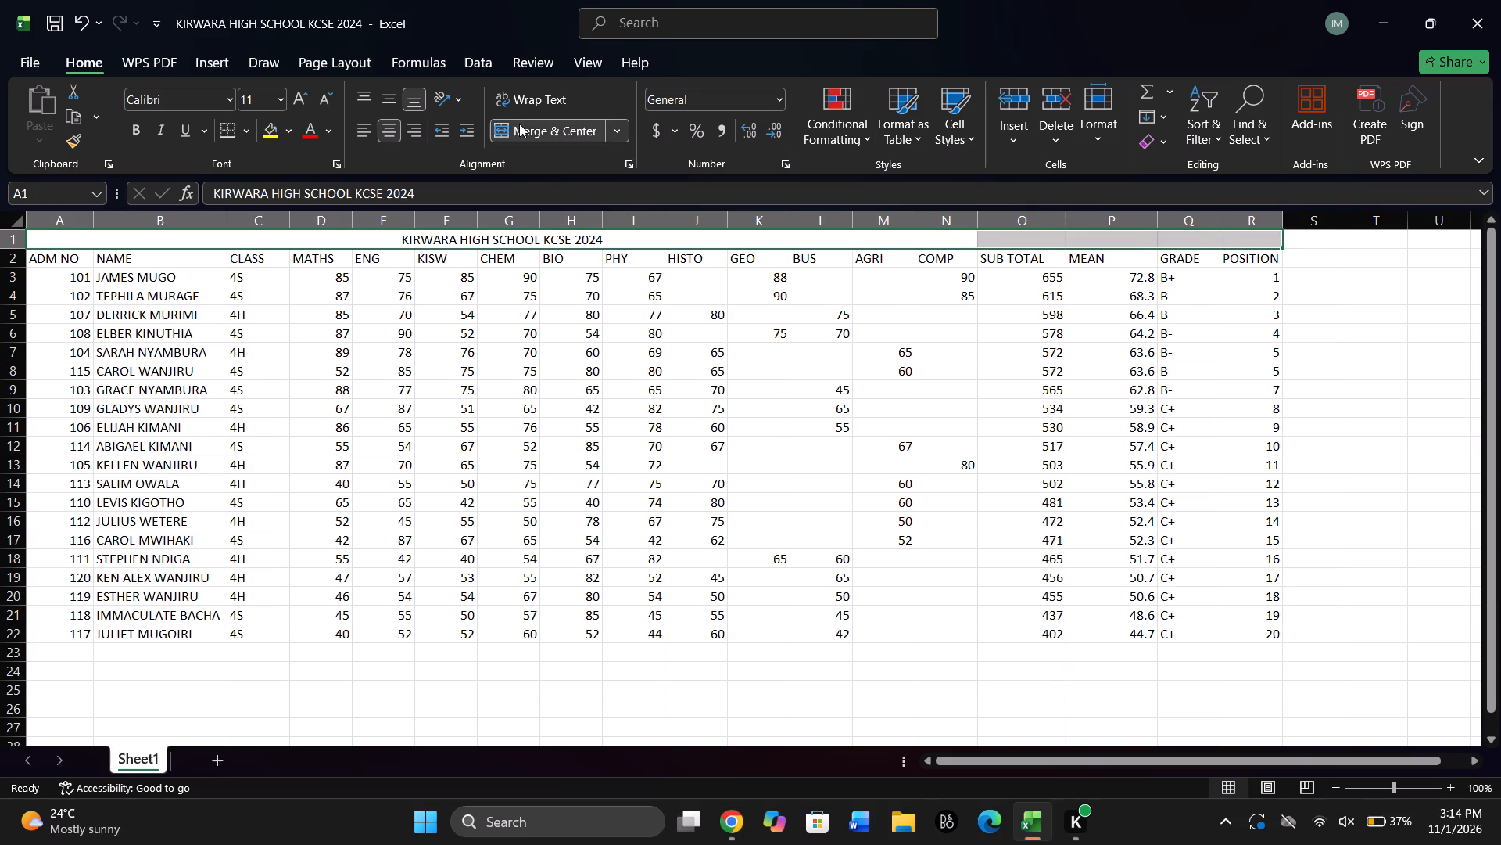
click(519, 124)
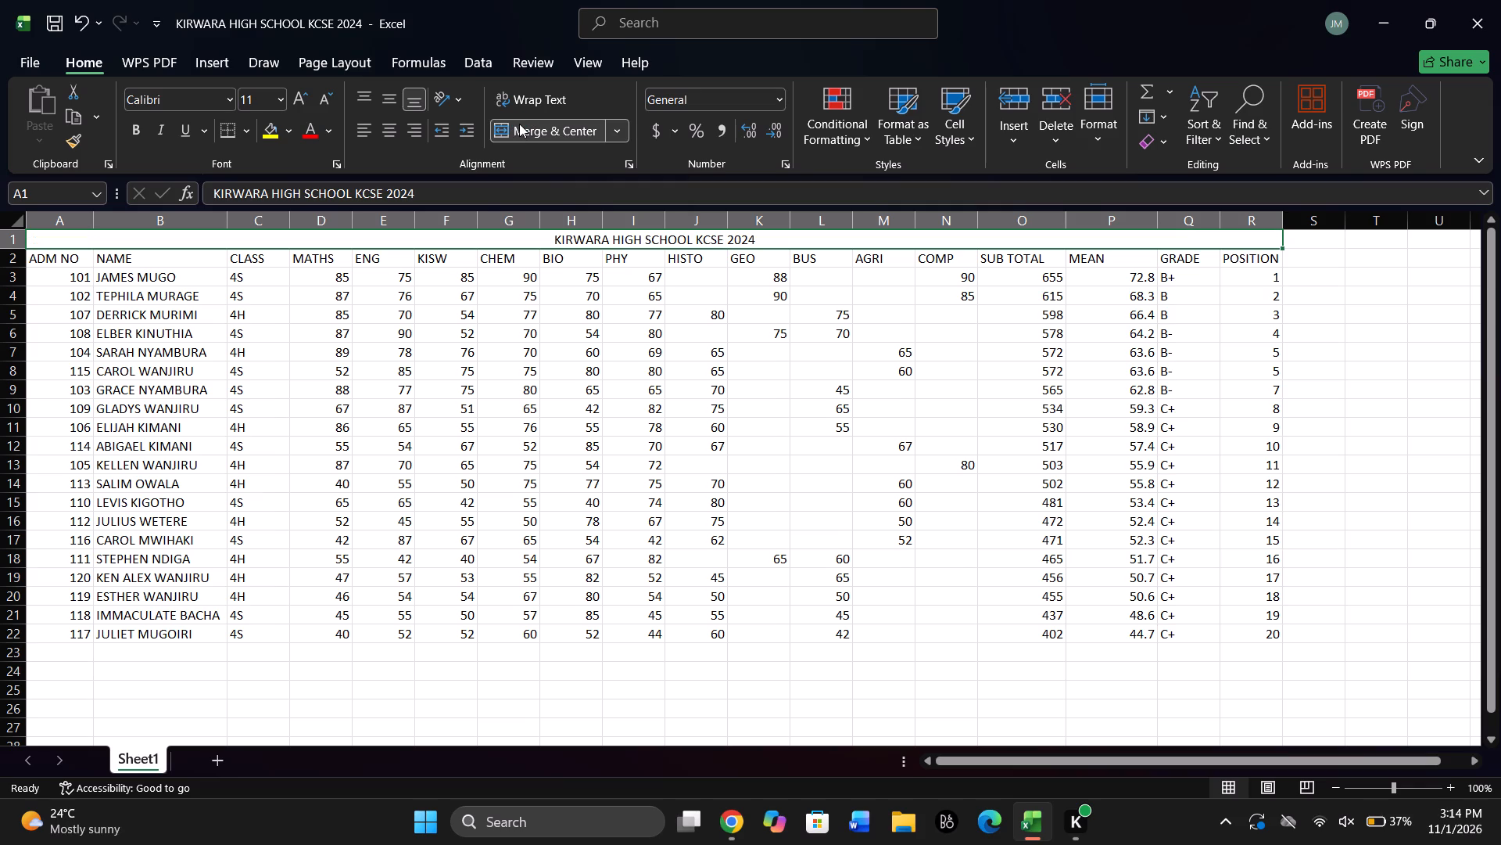
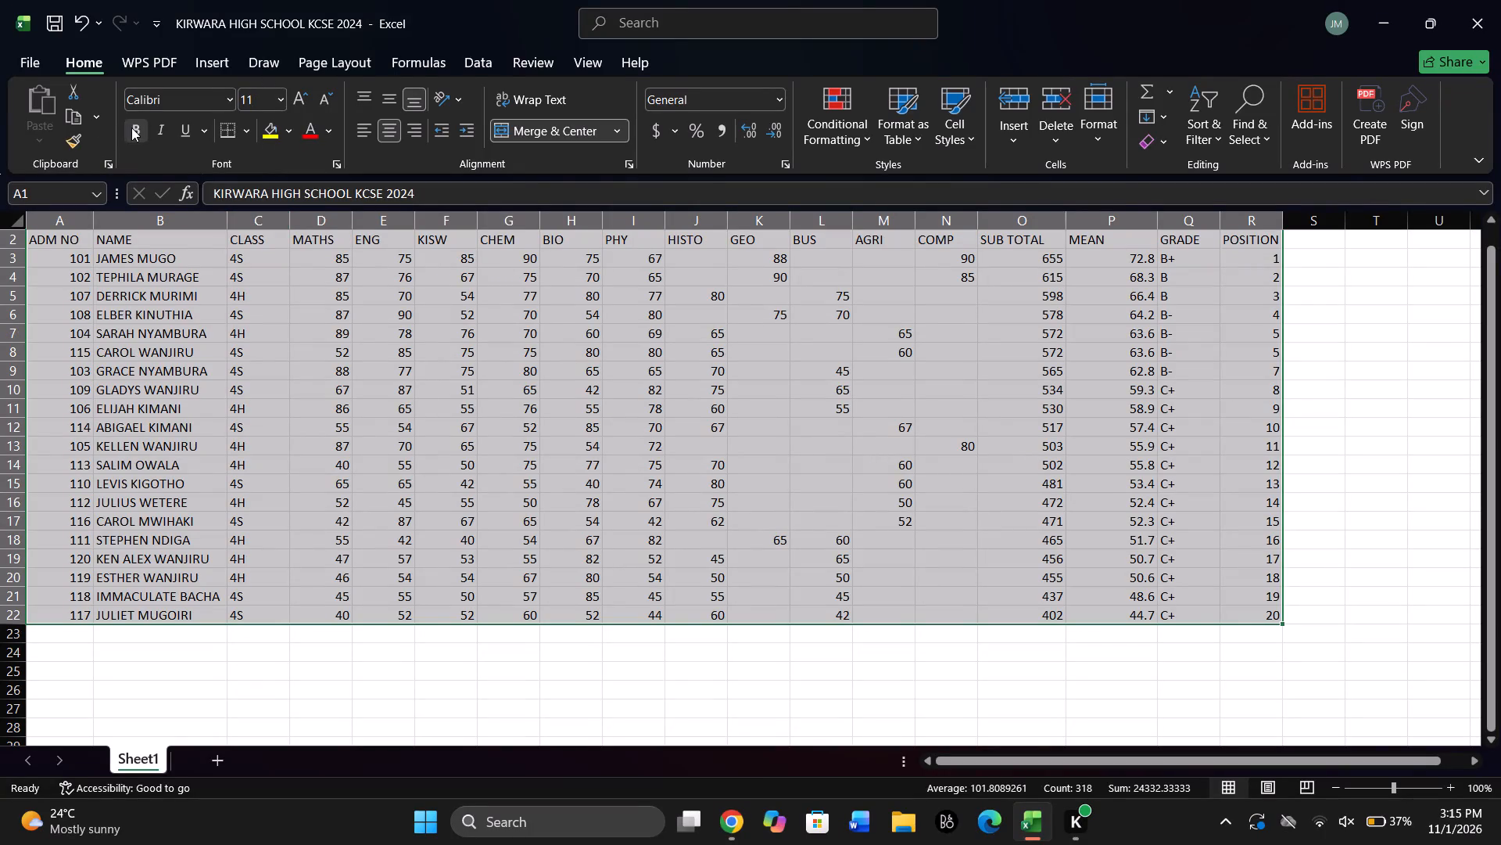
Make the whole results table, A1 to R22, bold and apply all borders to it.
click(131, 128)
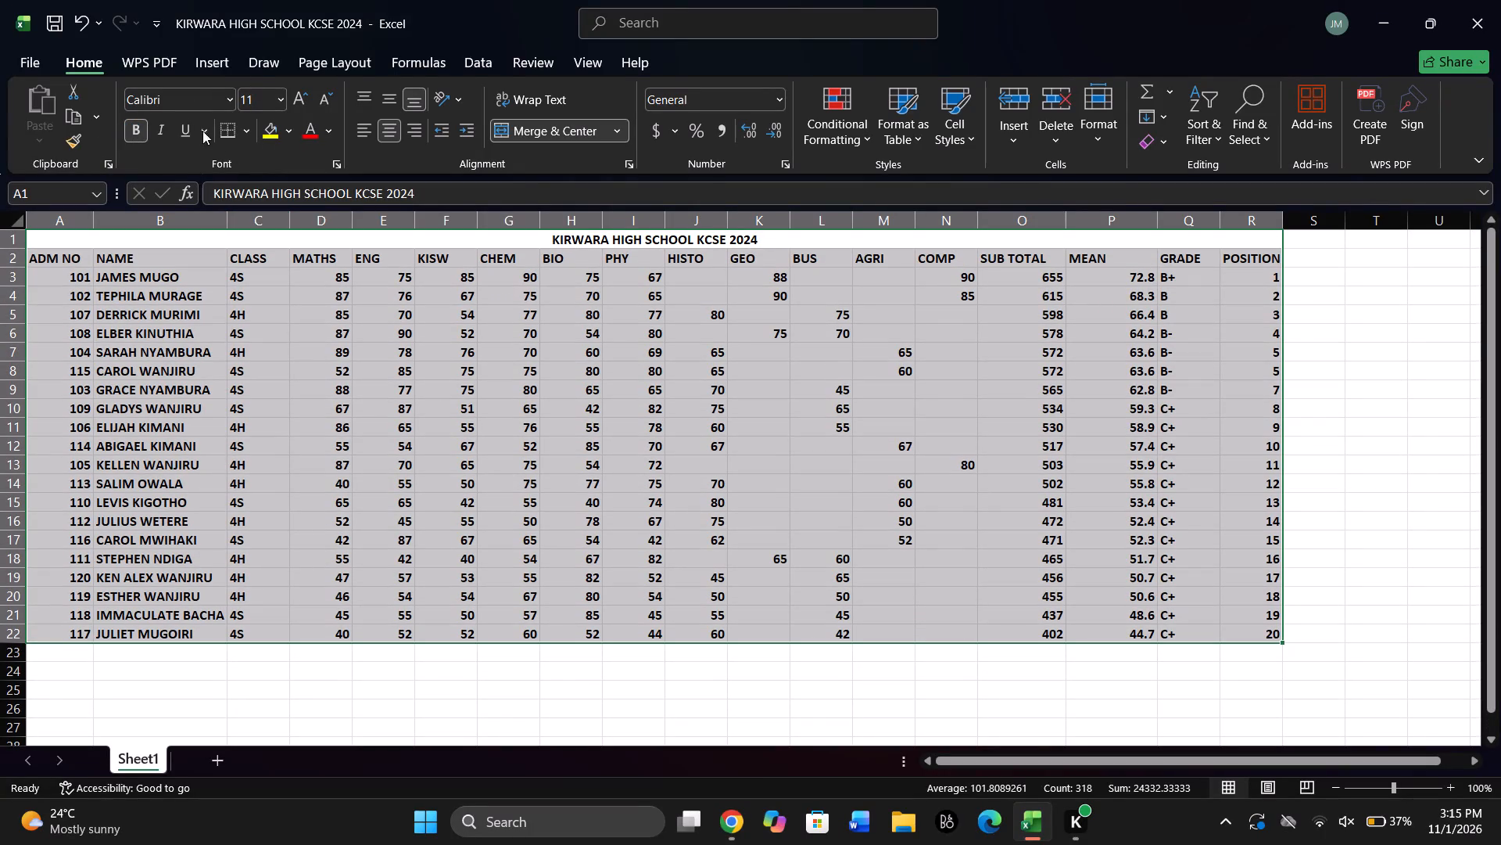
click(249, 139)
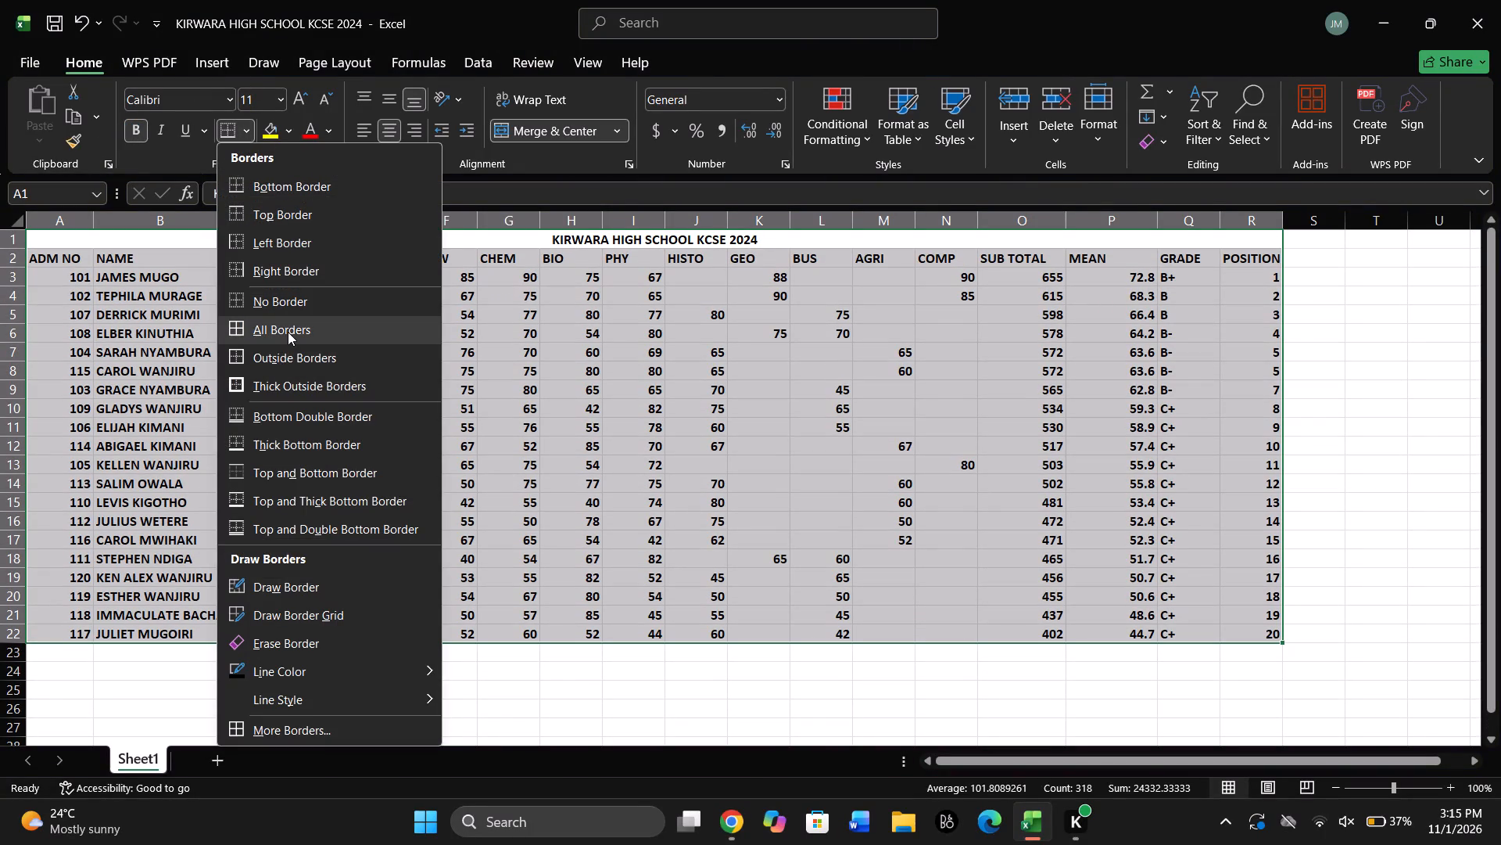
click(292, 332)
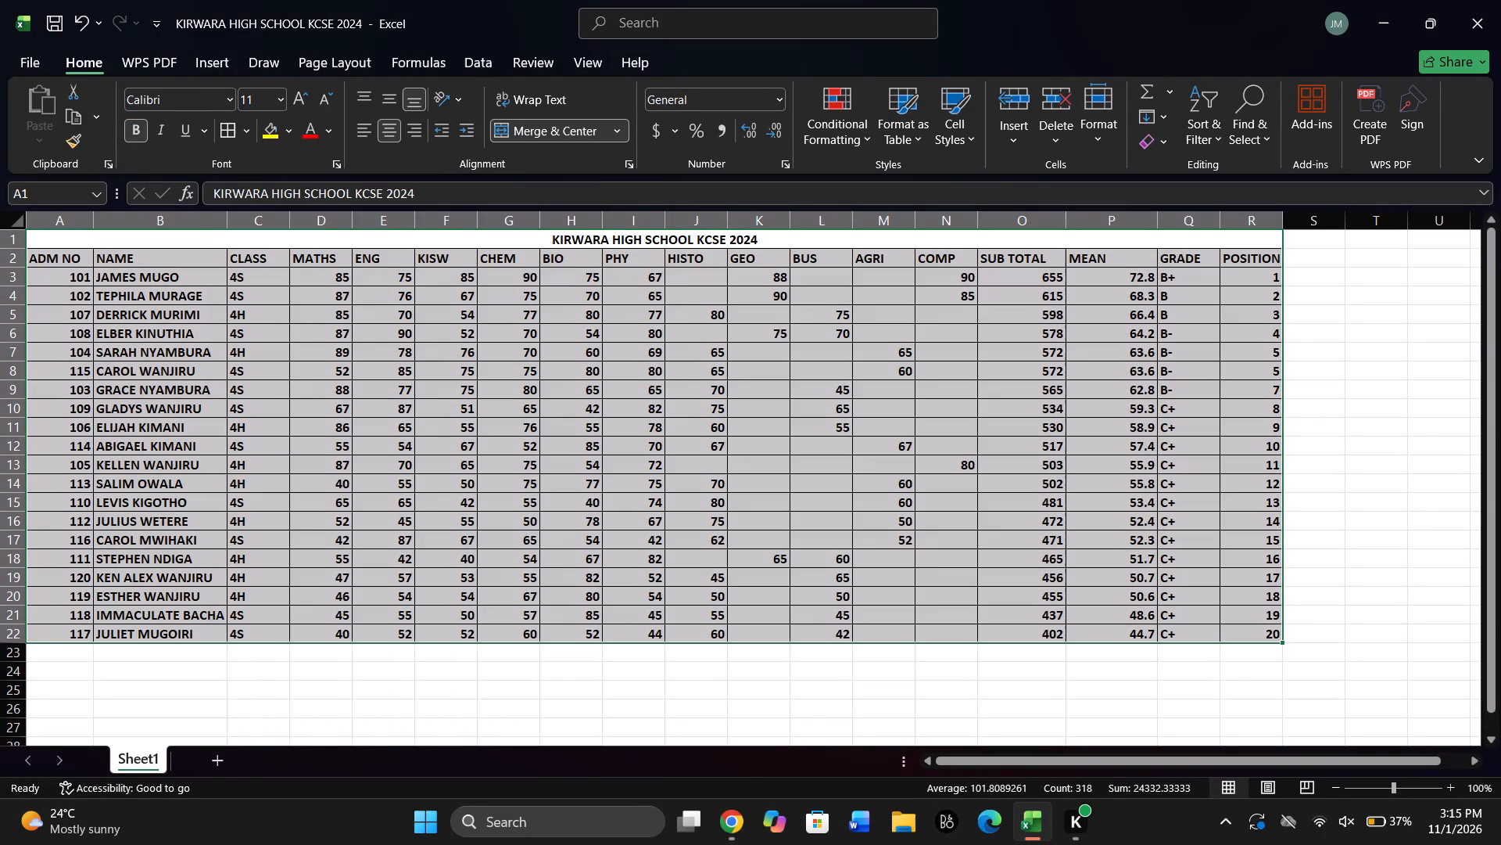
Insert a 2-D clustered column chart from the whole results table, A1 to R22.
click(833, 240)
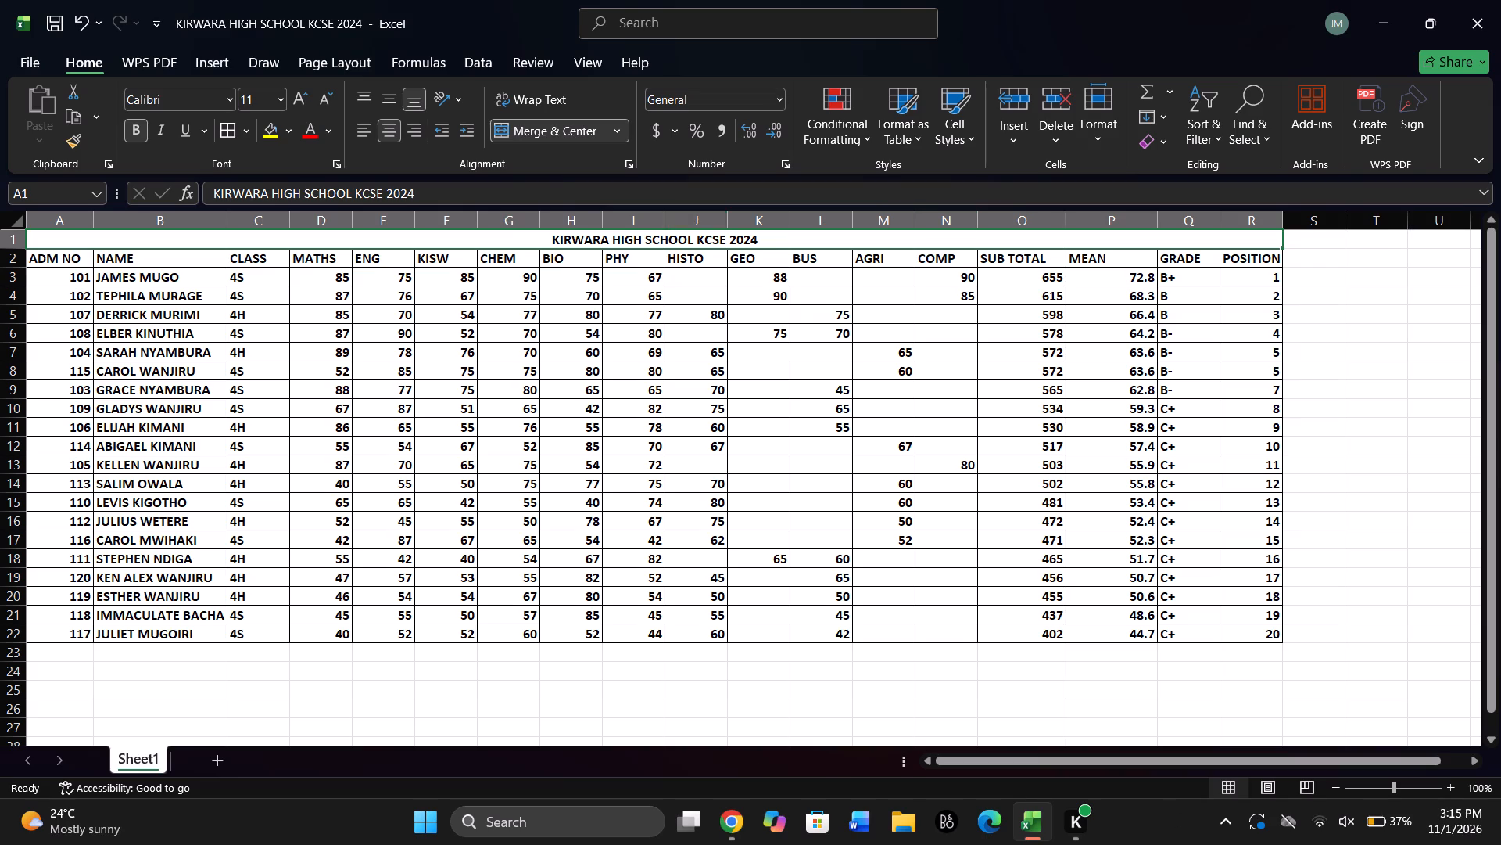
drag(765, 235, 750, 556)
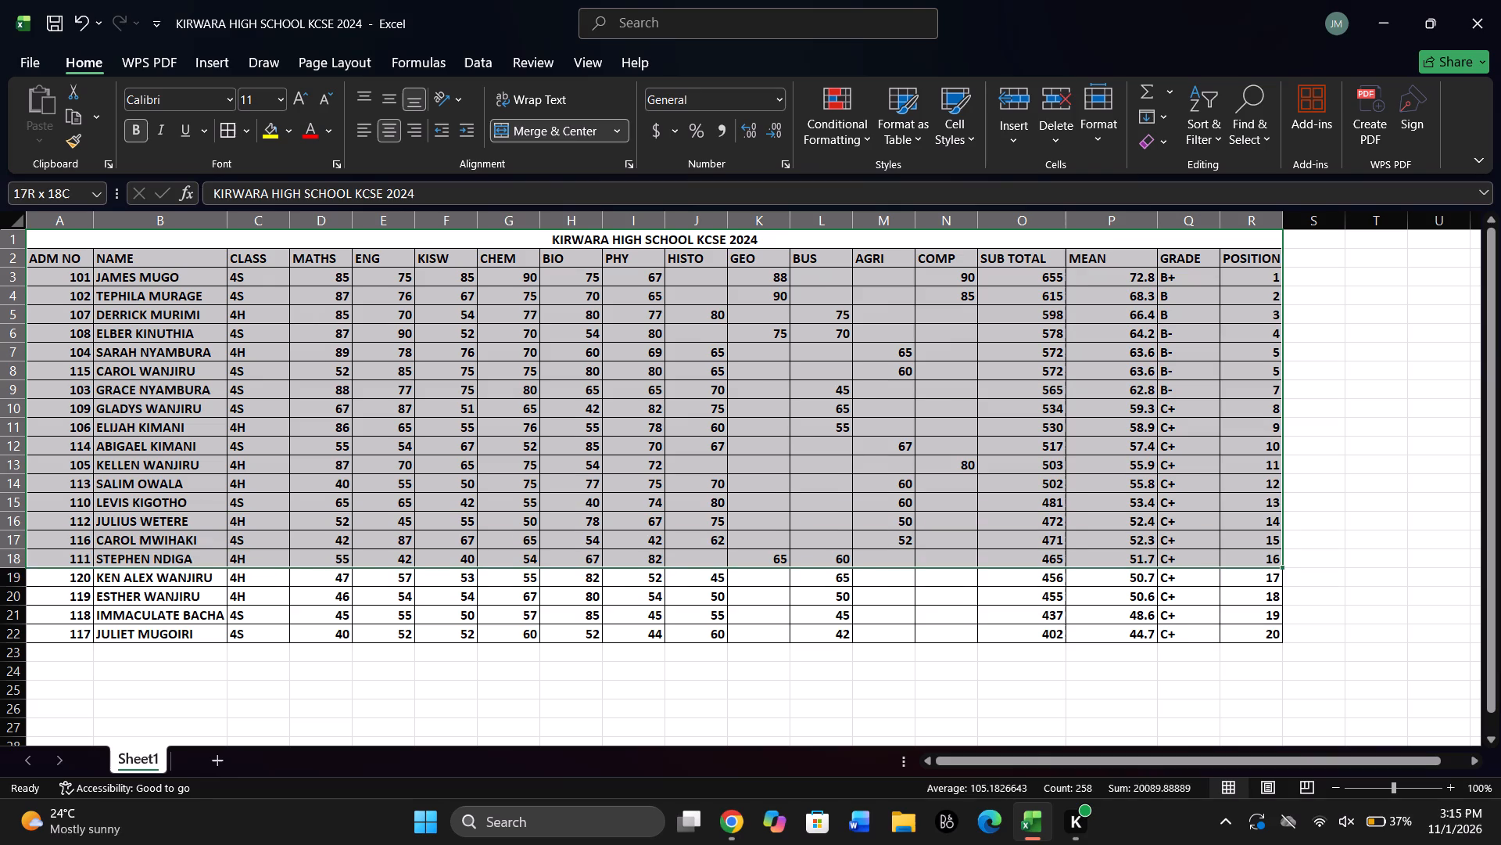
drag(750, 556, 759, 636)
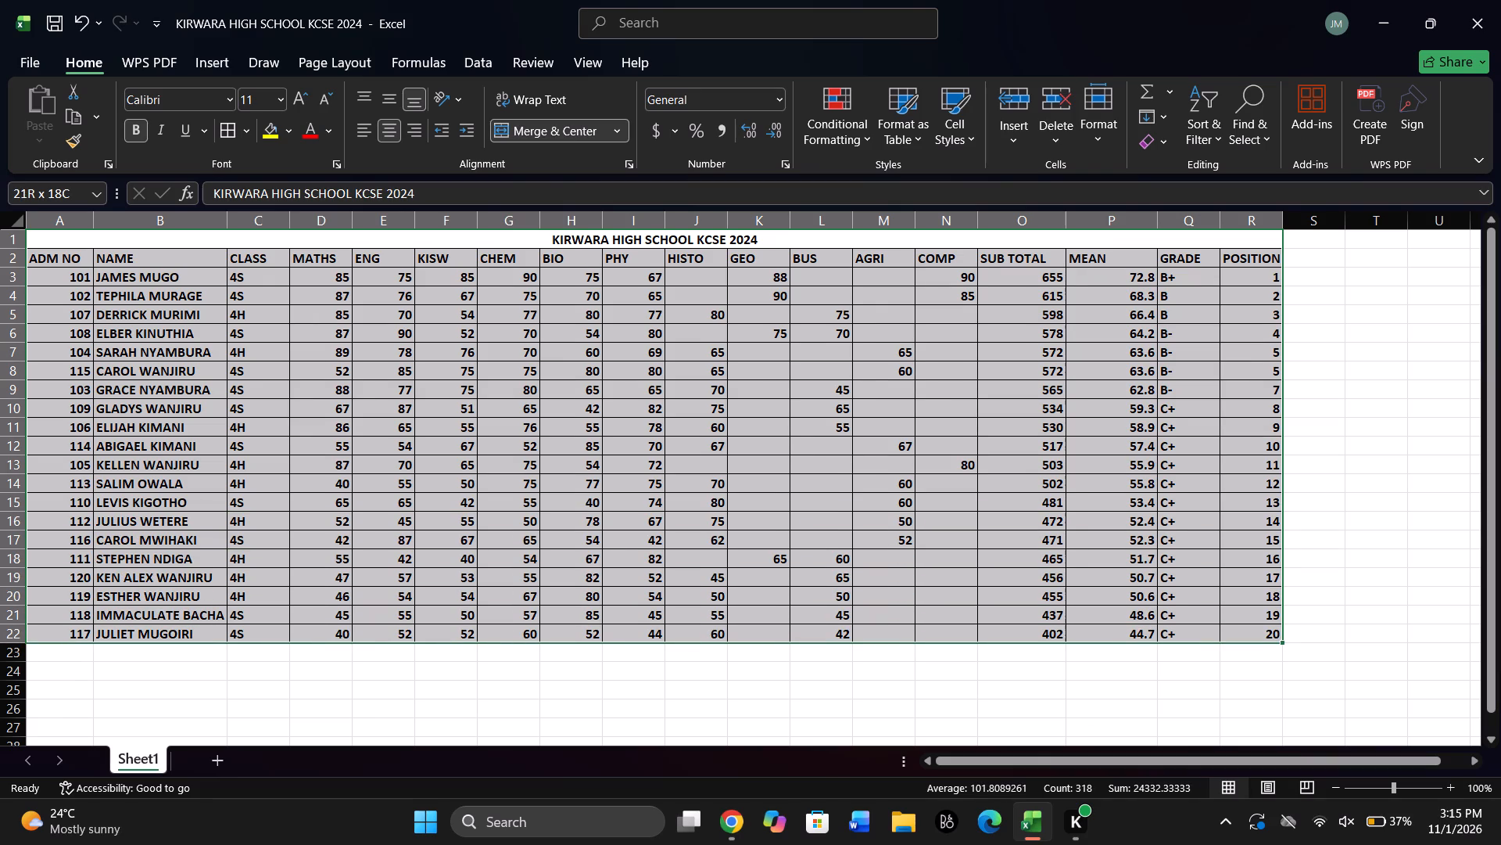
drag(759, 636, 760, 642)
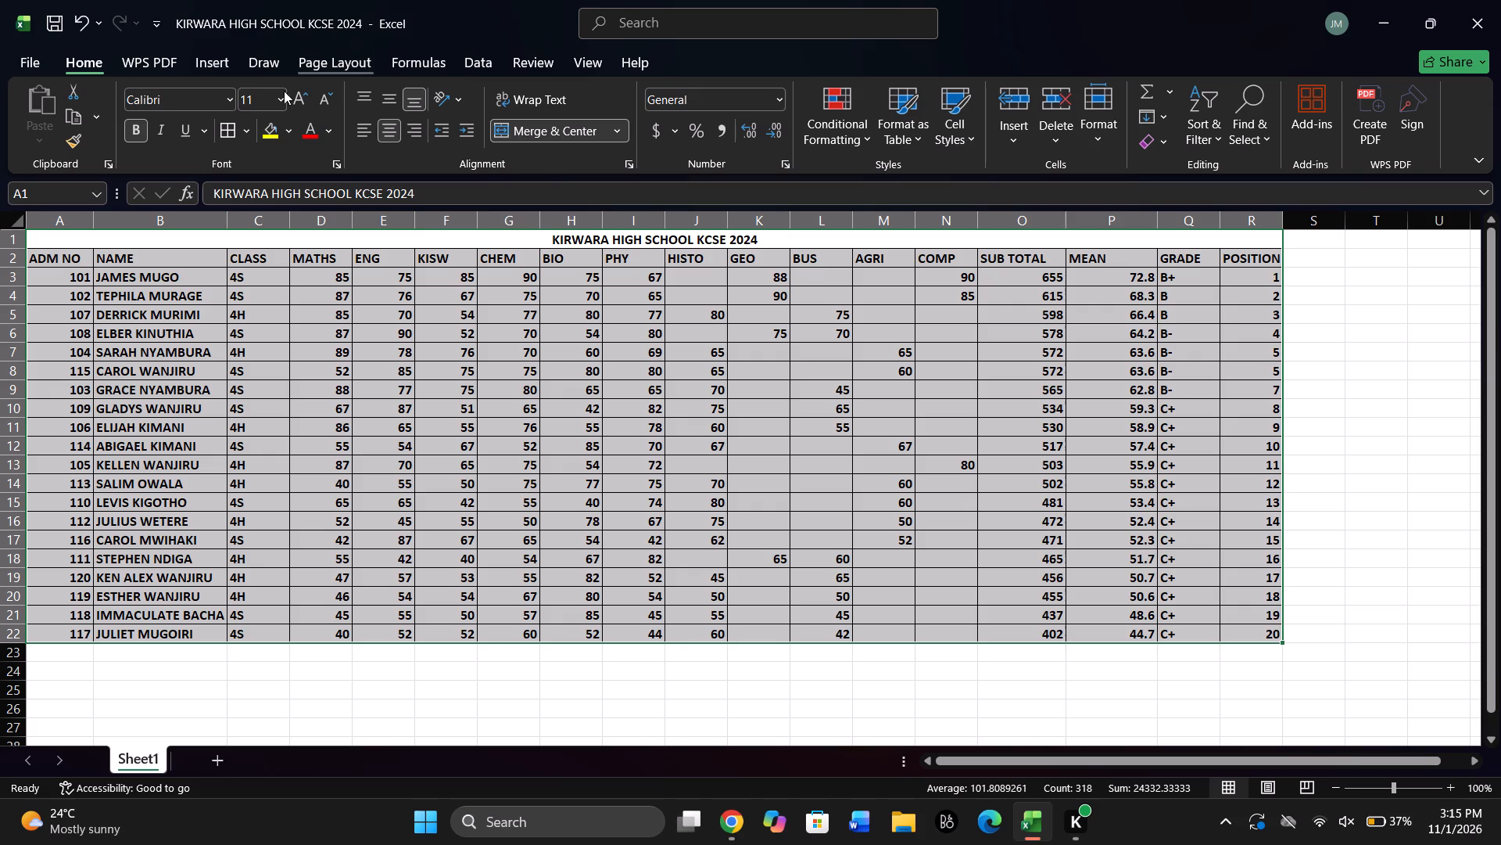
click(211, 58)
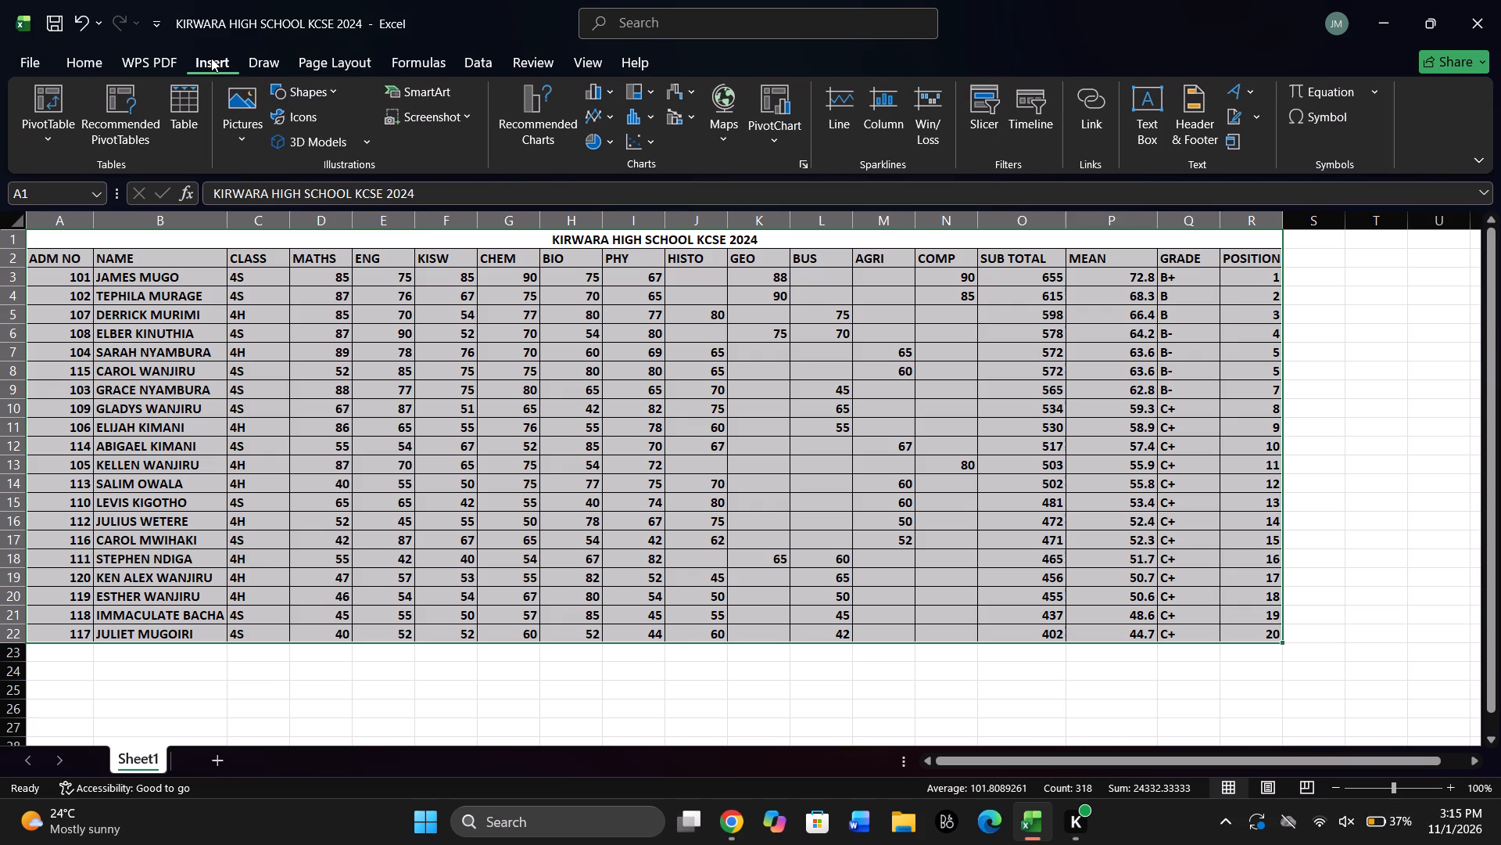
click(610, 92)
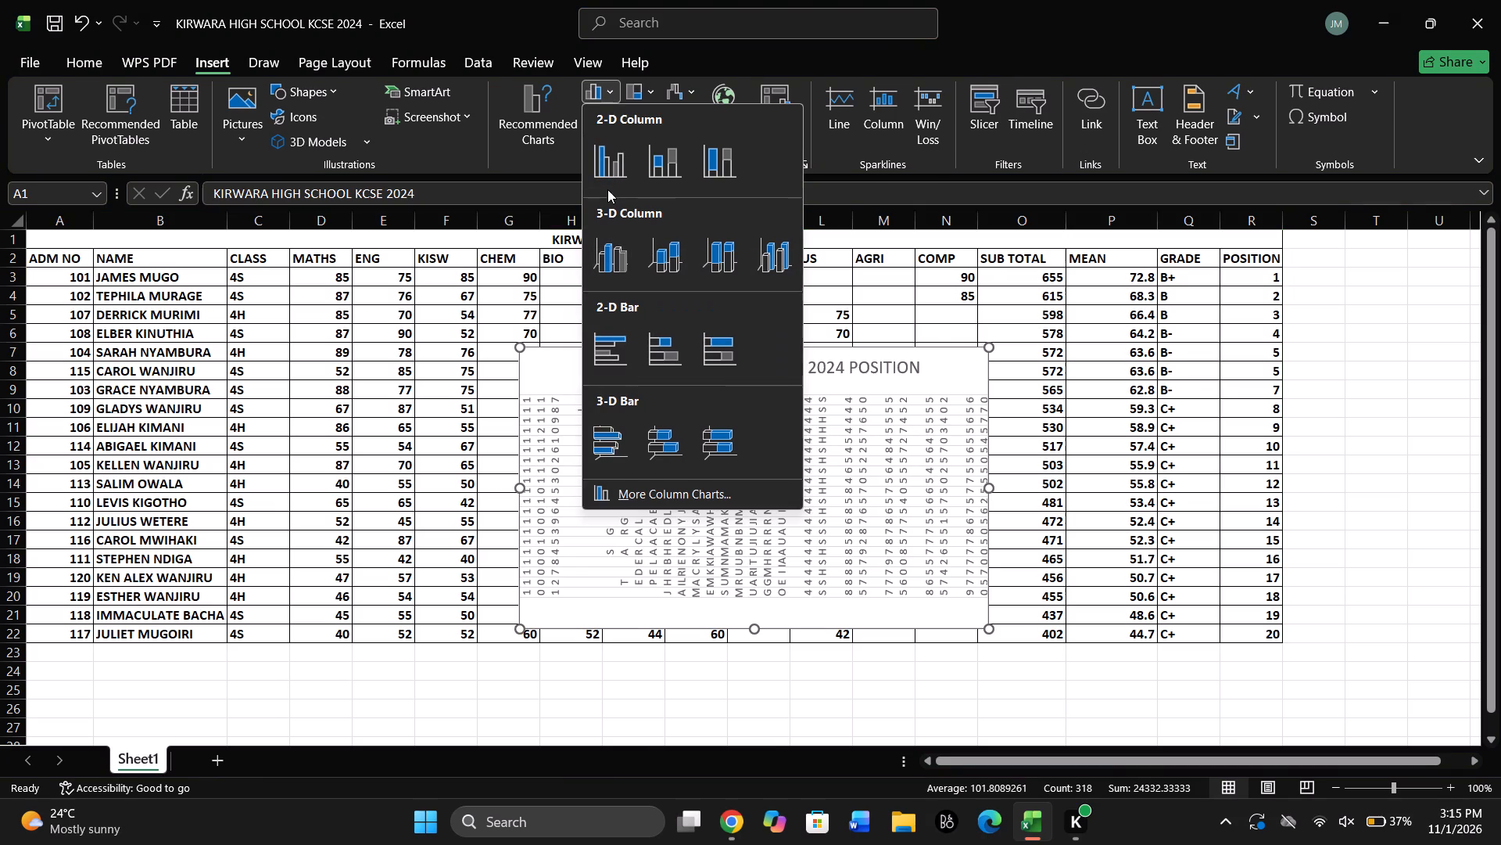
click(609, 168)
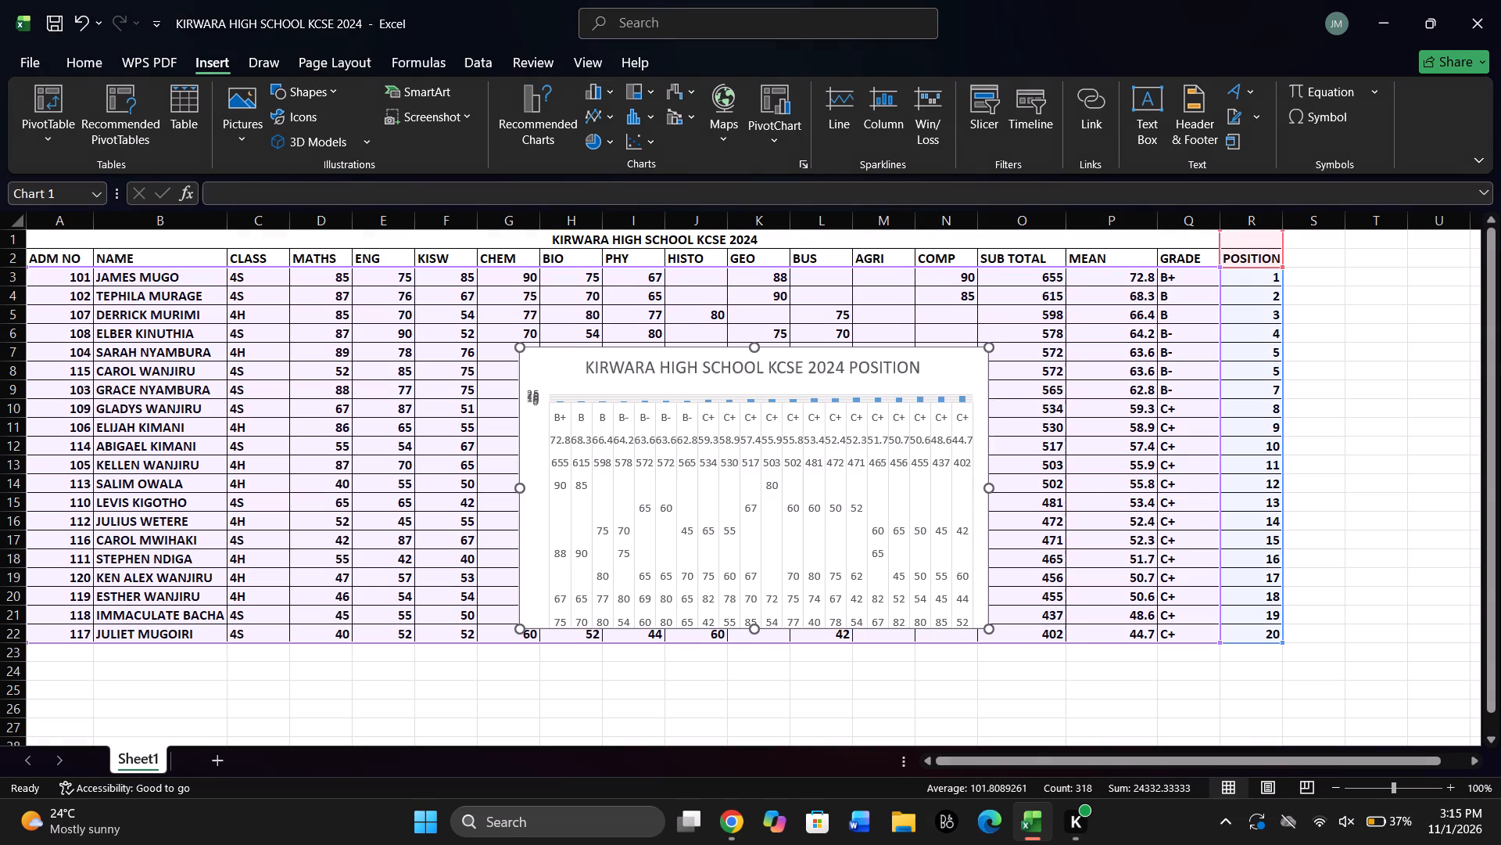
Move the chart into the empty area below the results table, with its top edge at about row 24.
drag(926, 365, 920, 843)
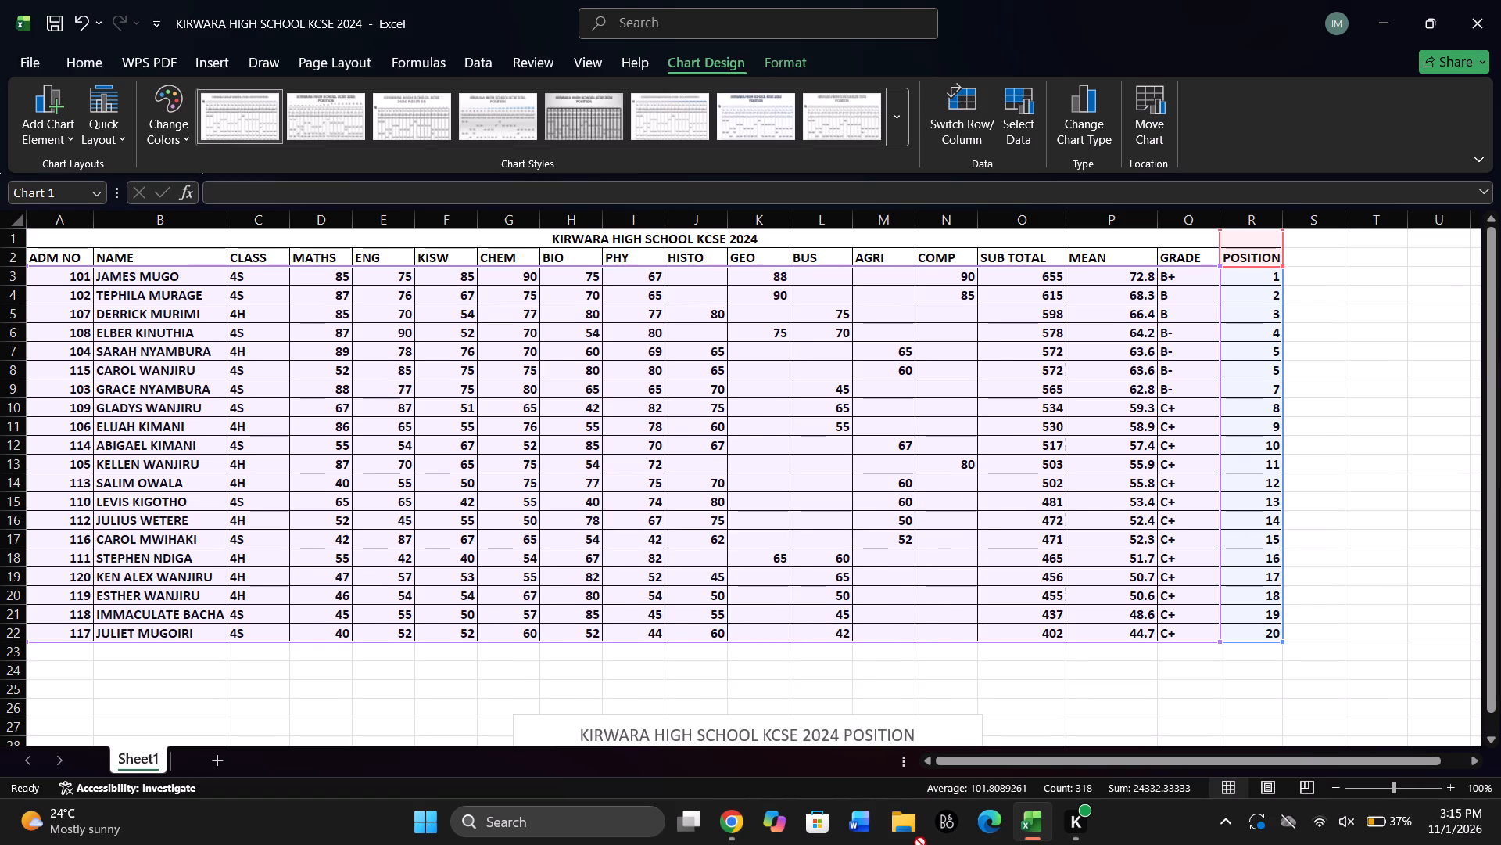
drag(920, 843, 920, 842)
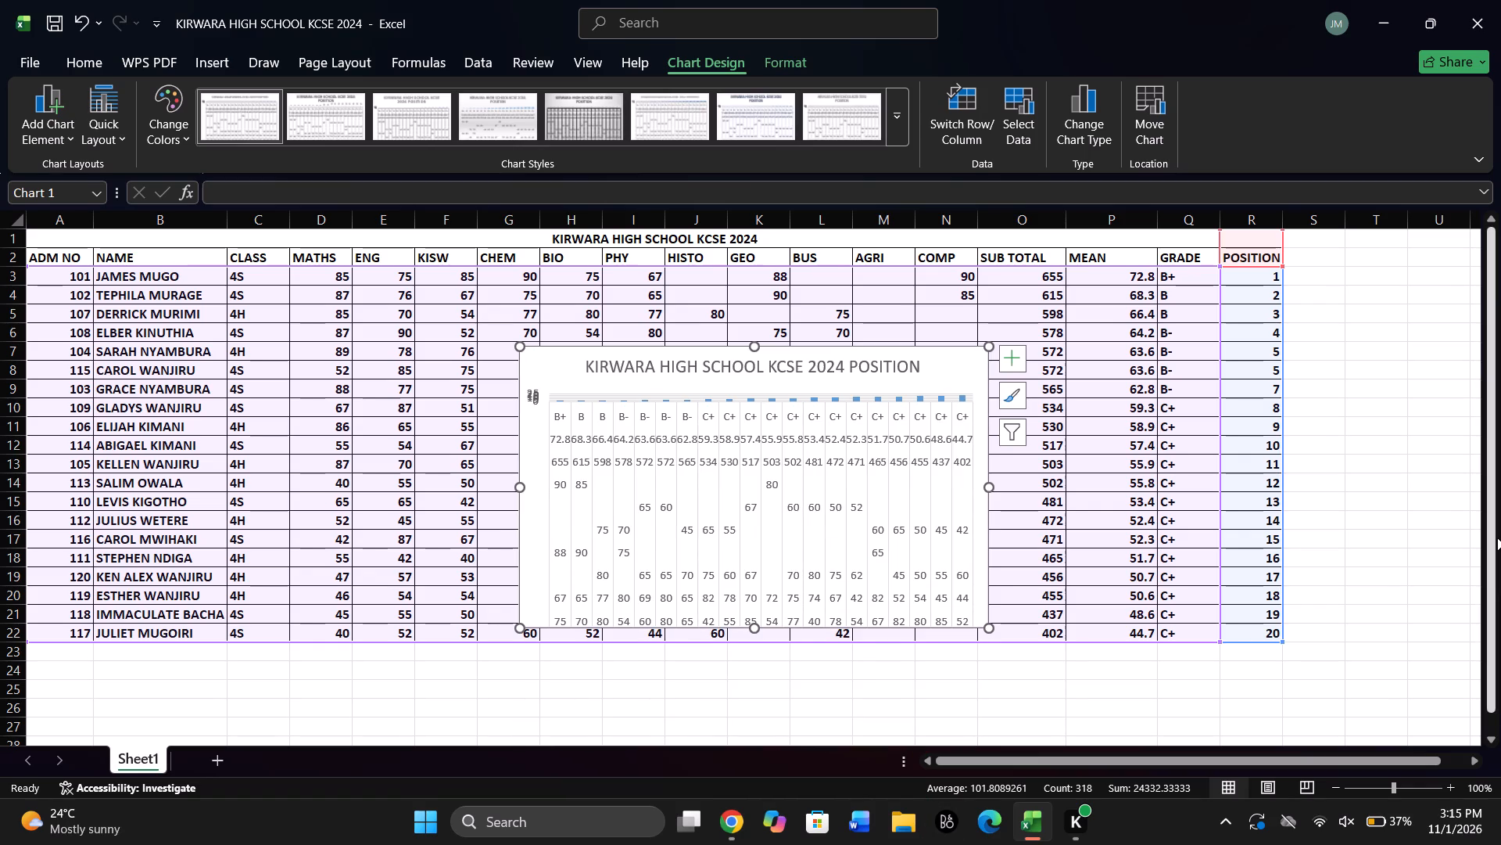
click(1492, 737)
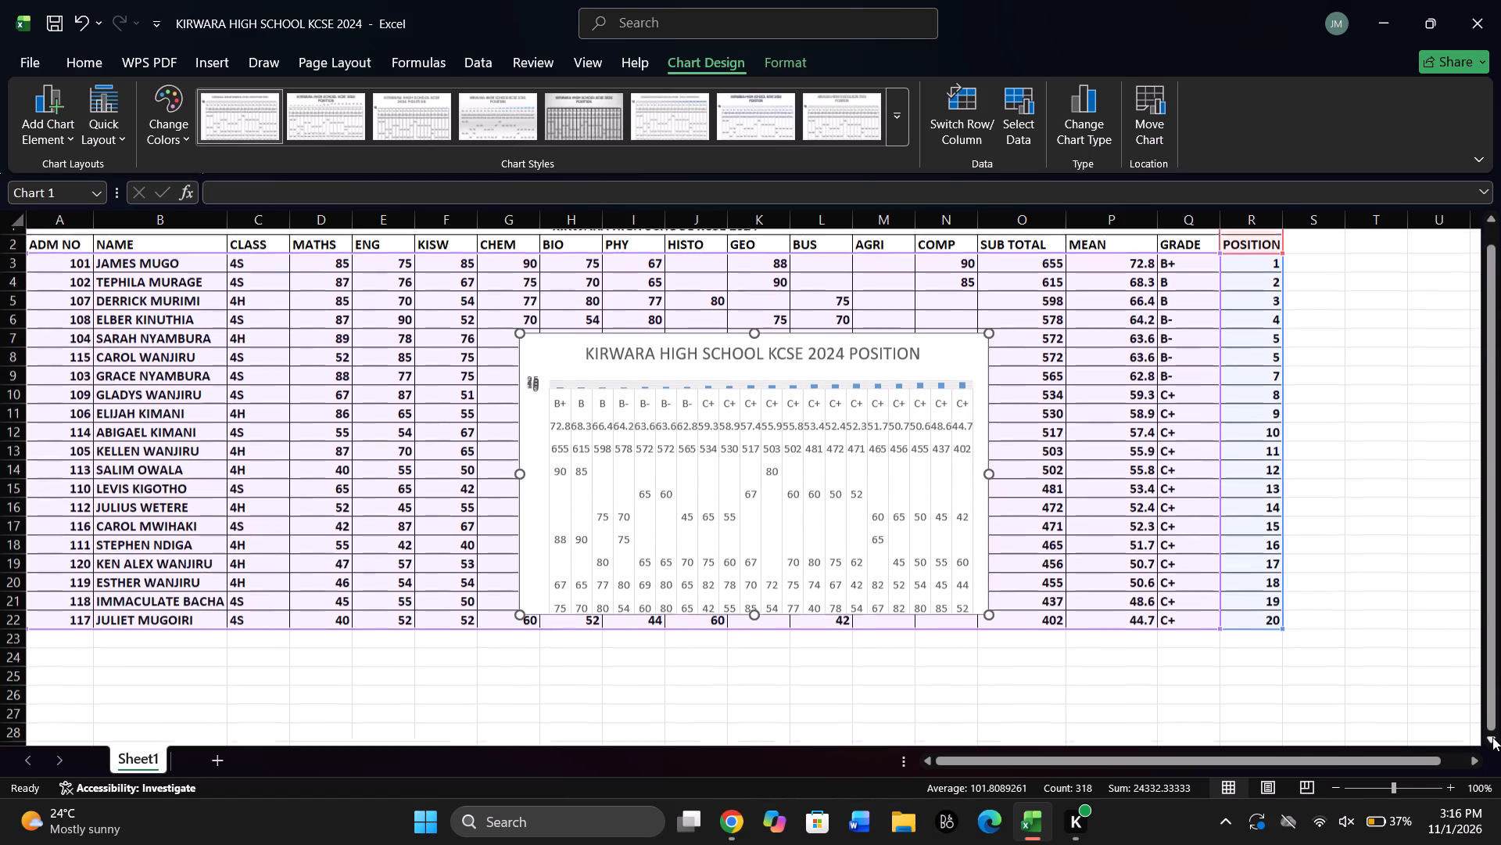
triple_click(1492, 737)
triple_click(1492, 737)
triple_click(1492, 737)
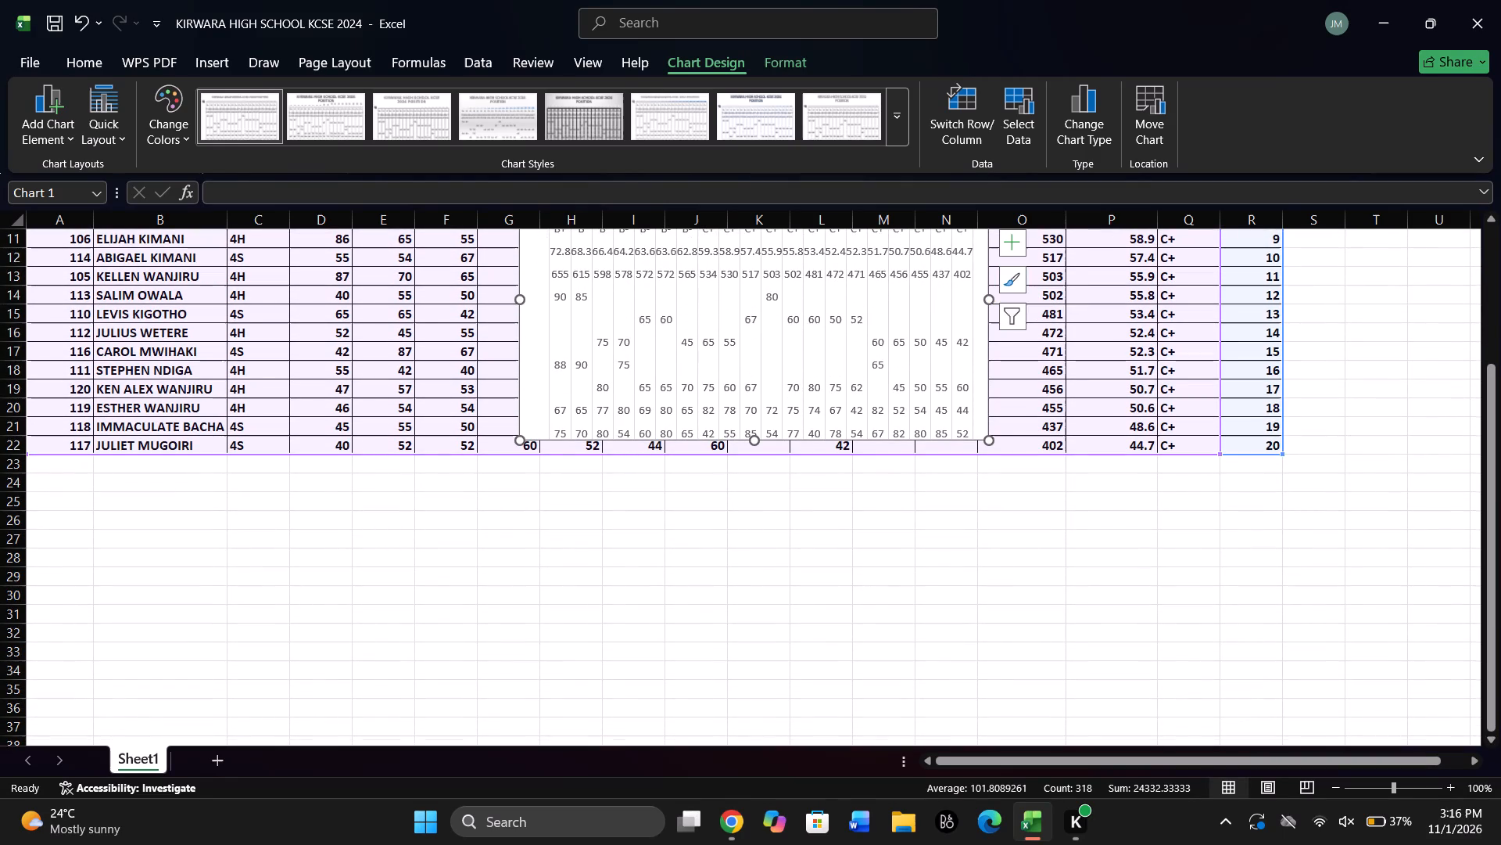
drag(958, 295, 978, 524)
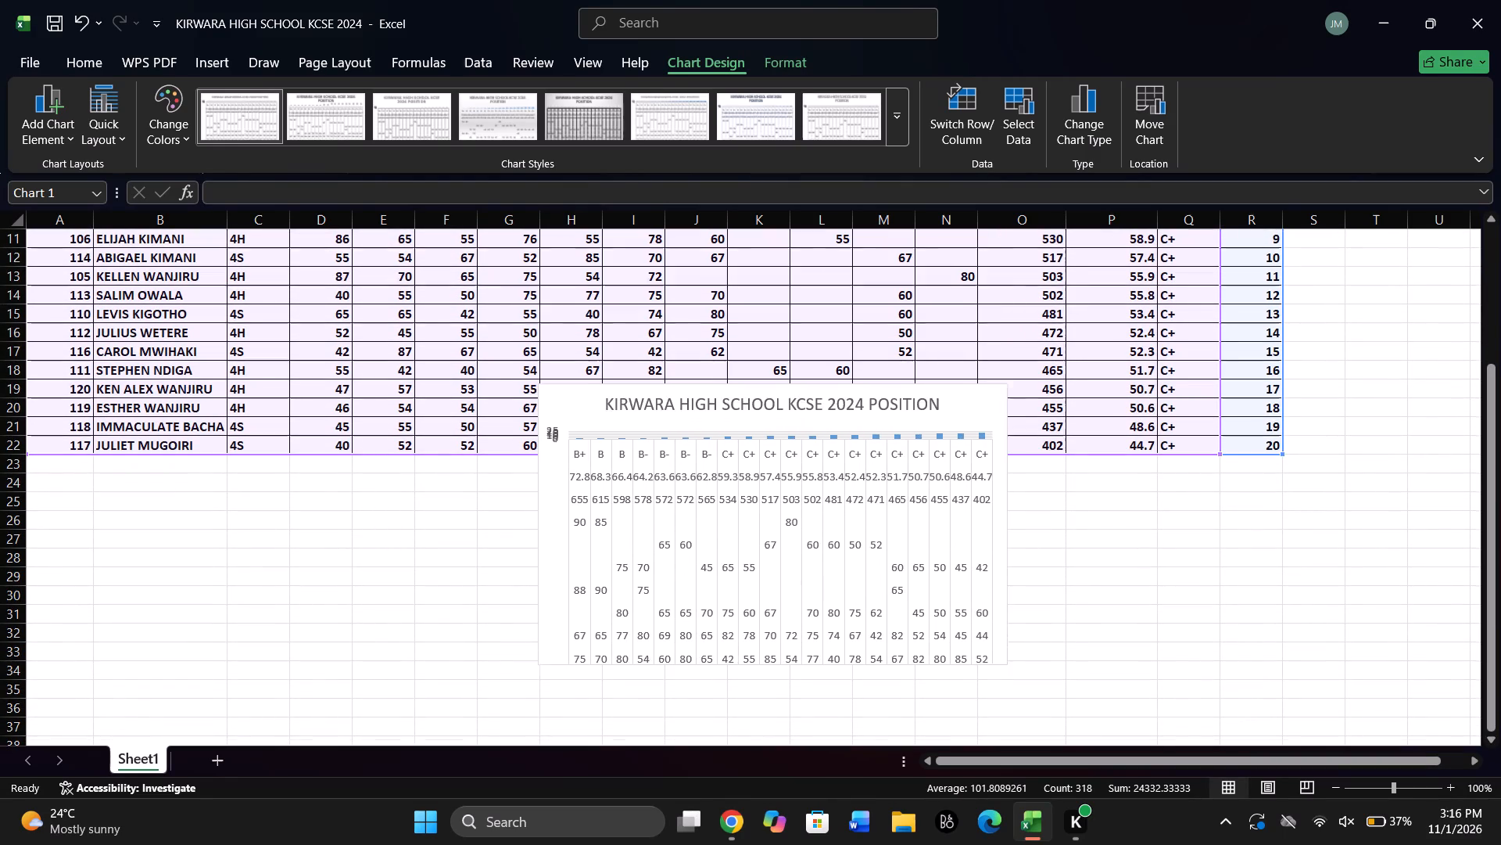
drag(978, 524, 952, 773)
drag(958, 301, 950, 416)
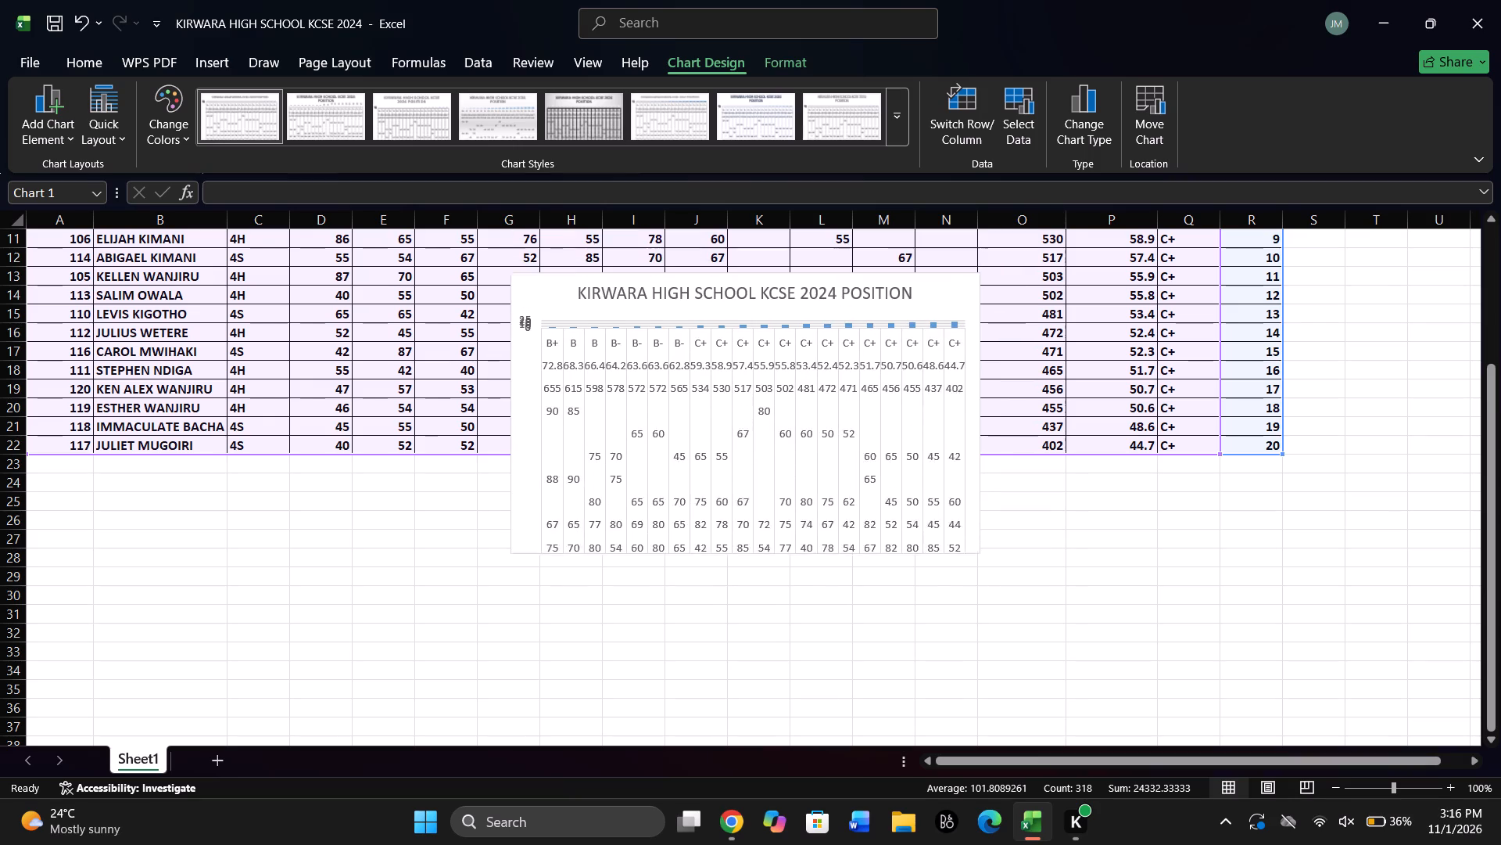
drag(950, 416, 950, 449)
drag(950, 449, 954, 617)
click(1112, 567)
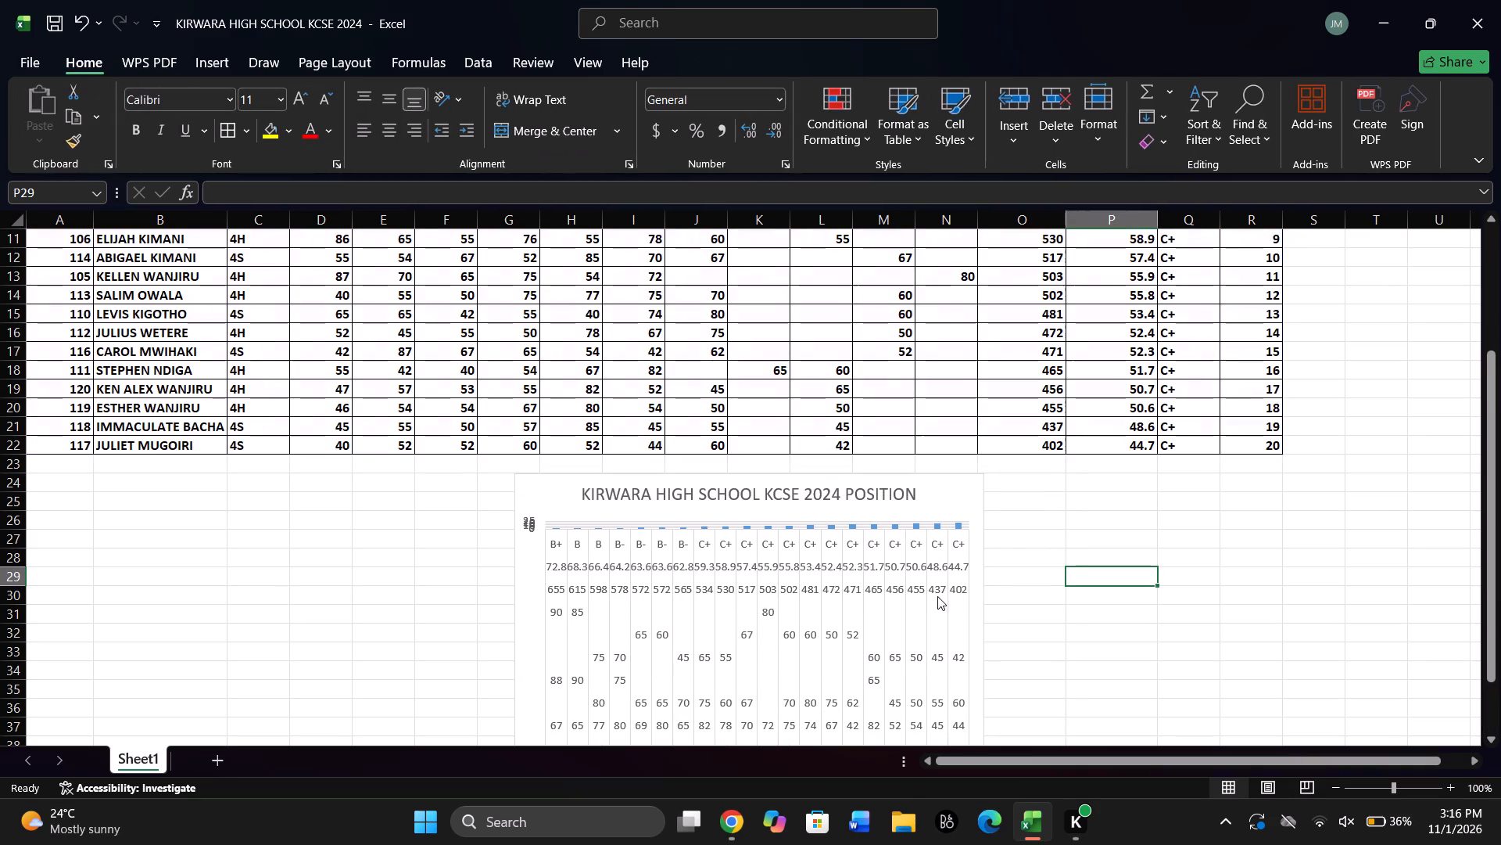
Widen the chart by moving its right edge out to about the middle of column P.
double_click(942, 629)
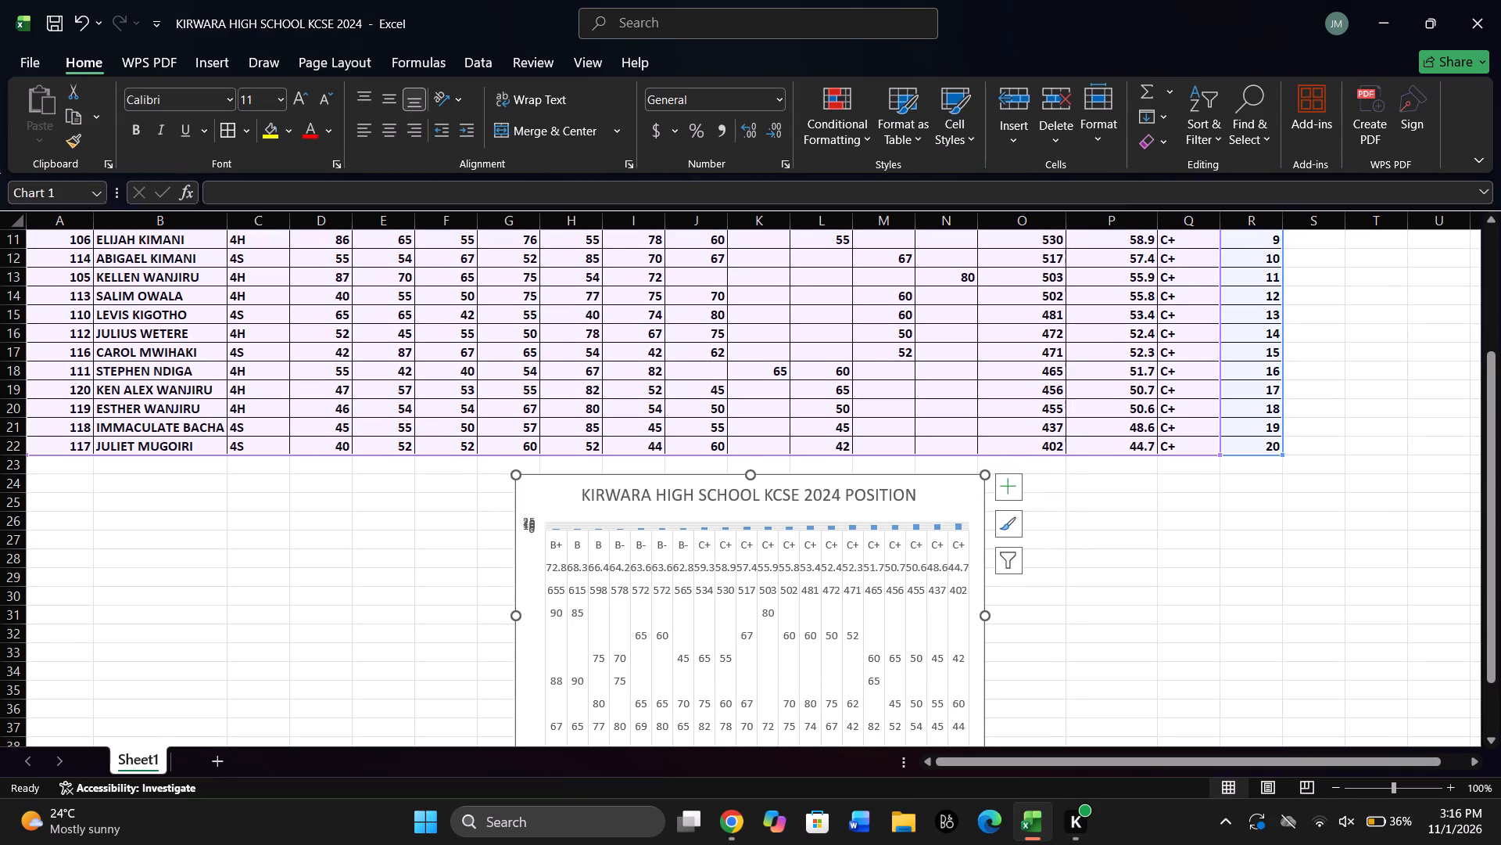
drag(982, 617, 1091, 628)
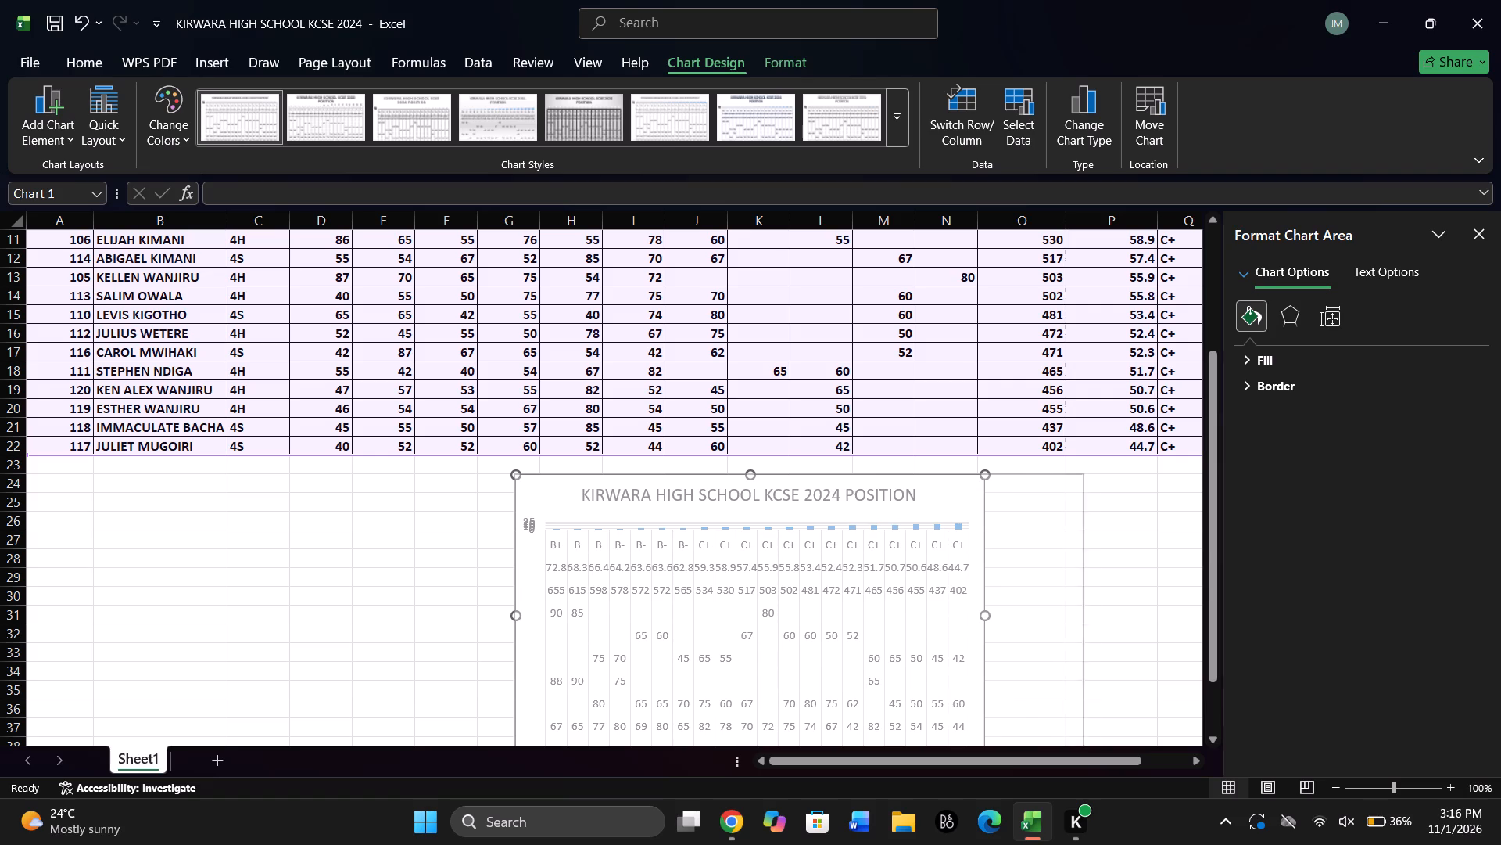
drag(1091, 628, 1105, 628)
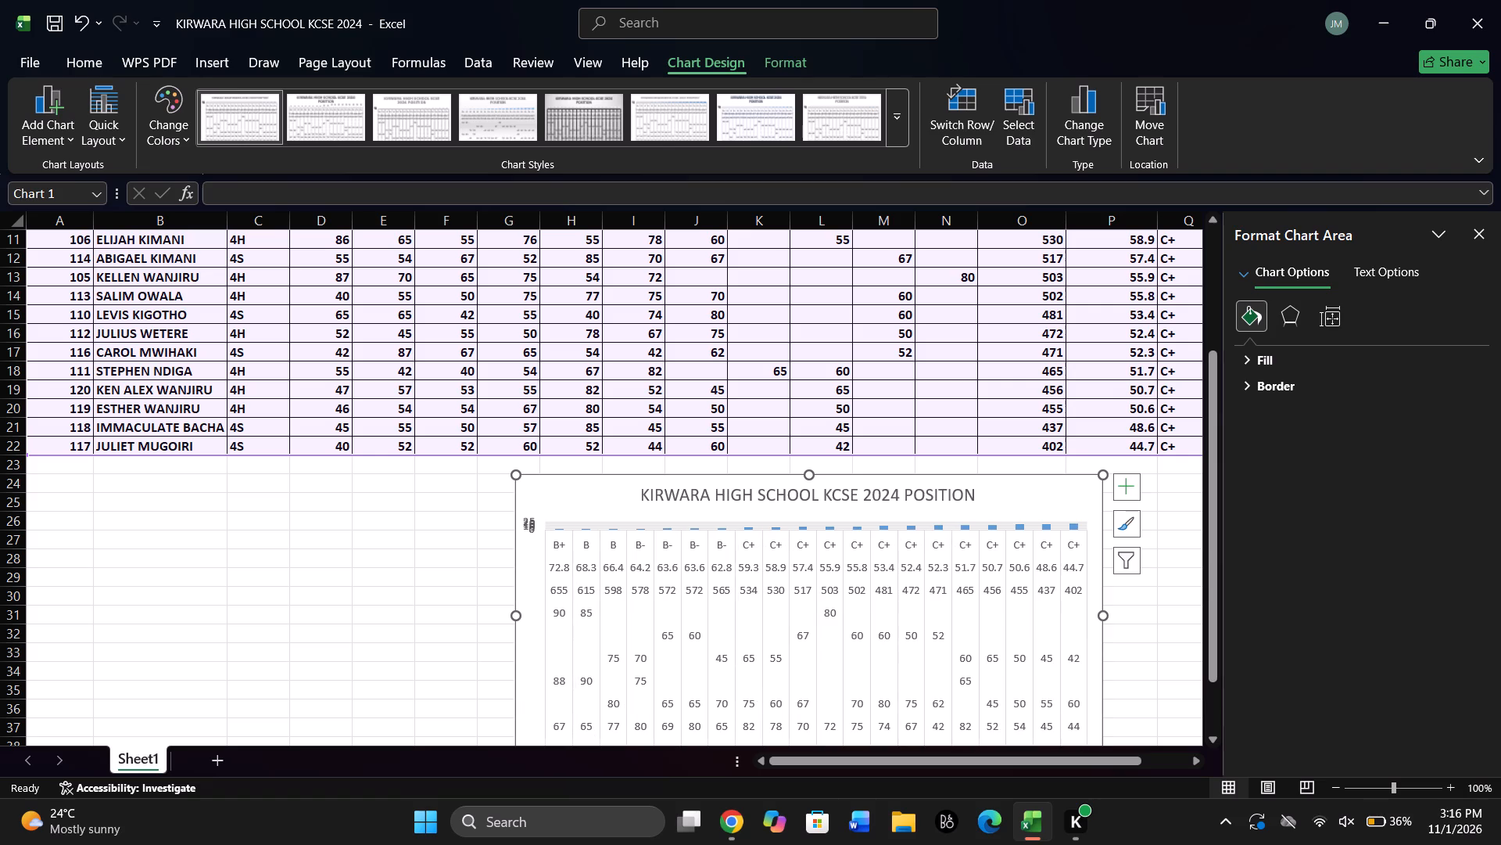
click(1470, 222)
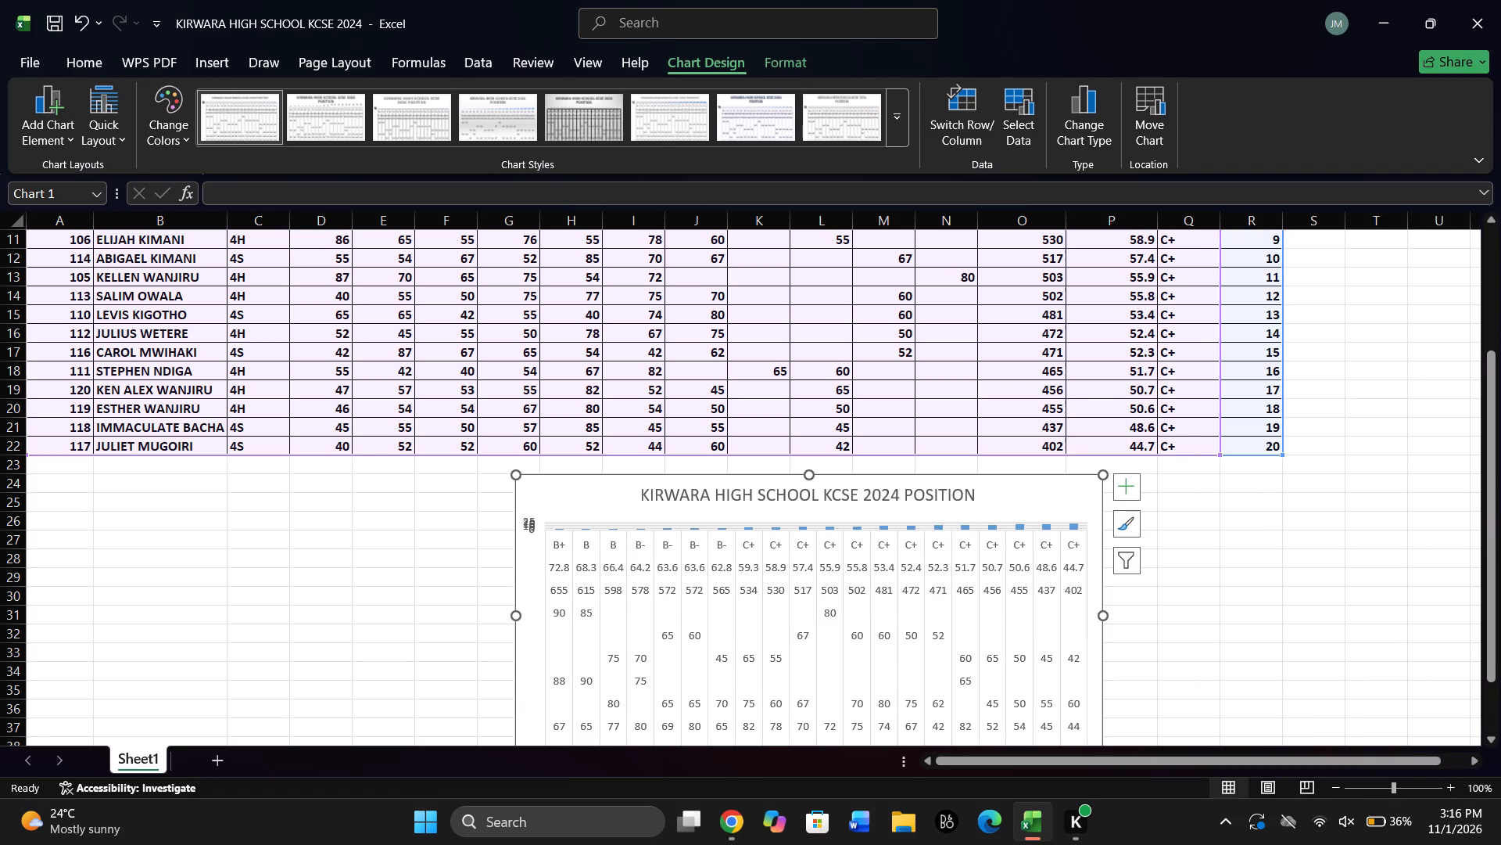
Make the chart taller by extending its bottom edge down past row 44.
click(1499, 734)
triple_click(1499, 734)
double_click(1499, 734)
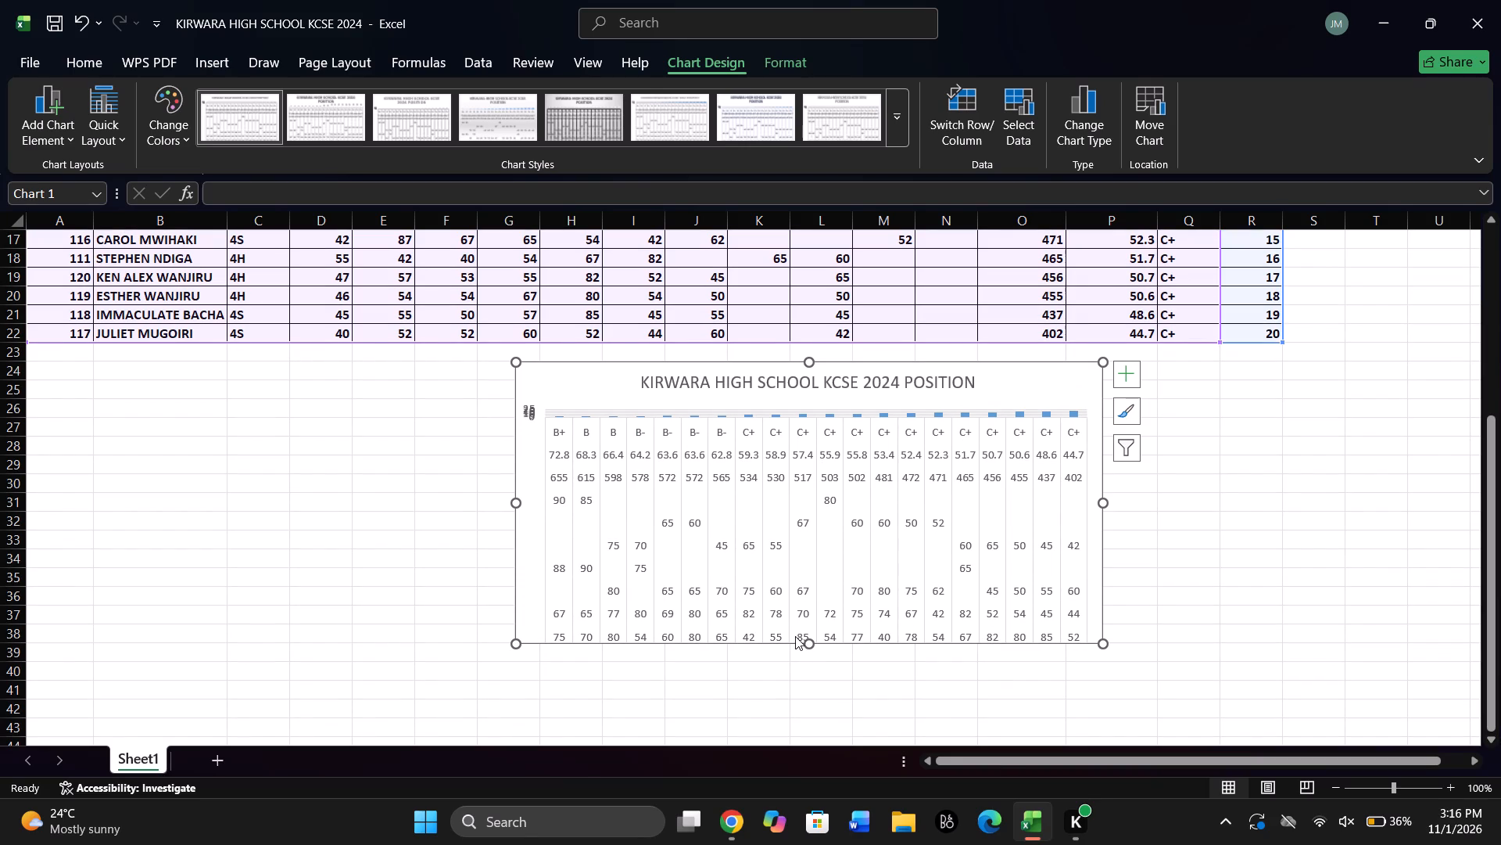
drag(807, 647, 819, 764)
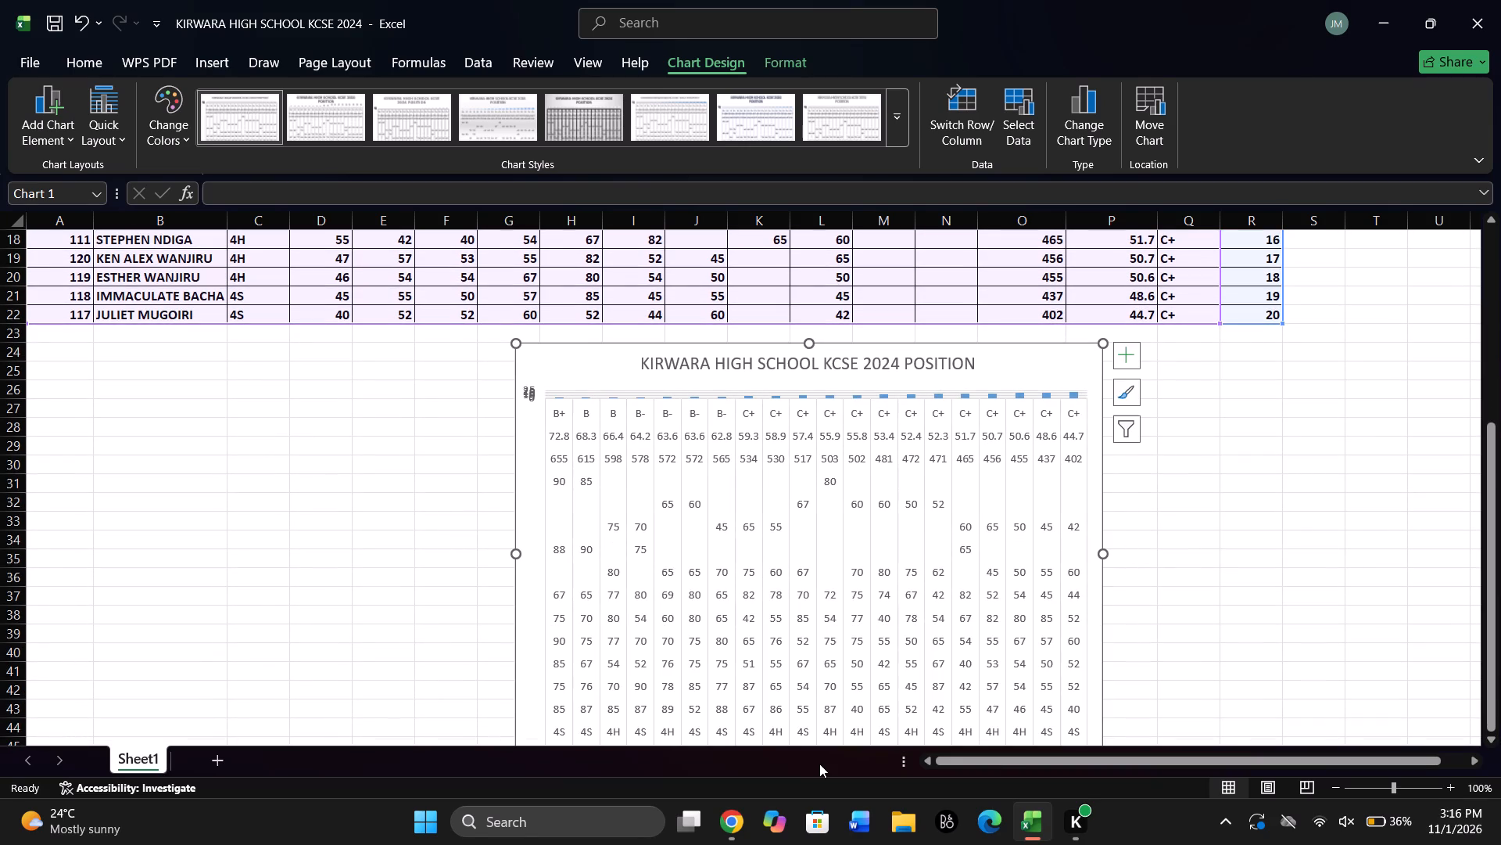
Shift the chart's plot area up closer to the chart title and try to stretch it downward.
click(827, 385)
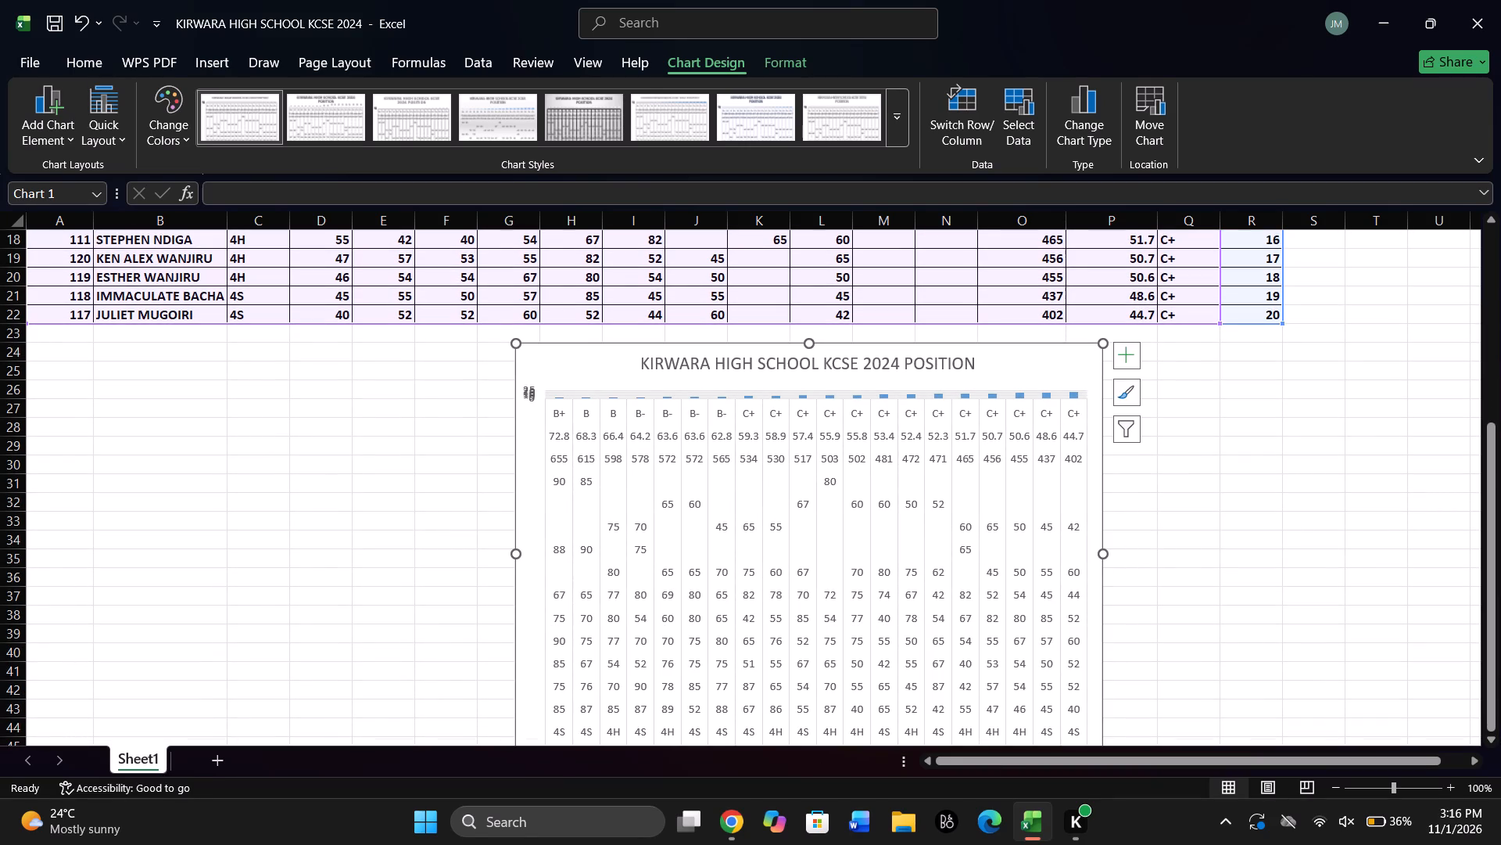
click(828, 392)
drag(815, 397, 817, 442)
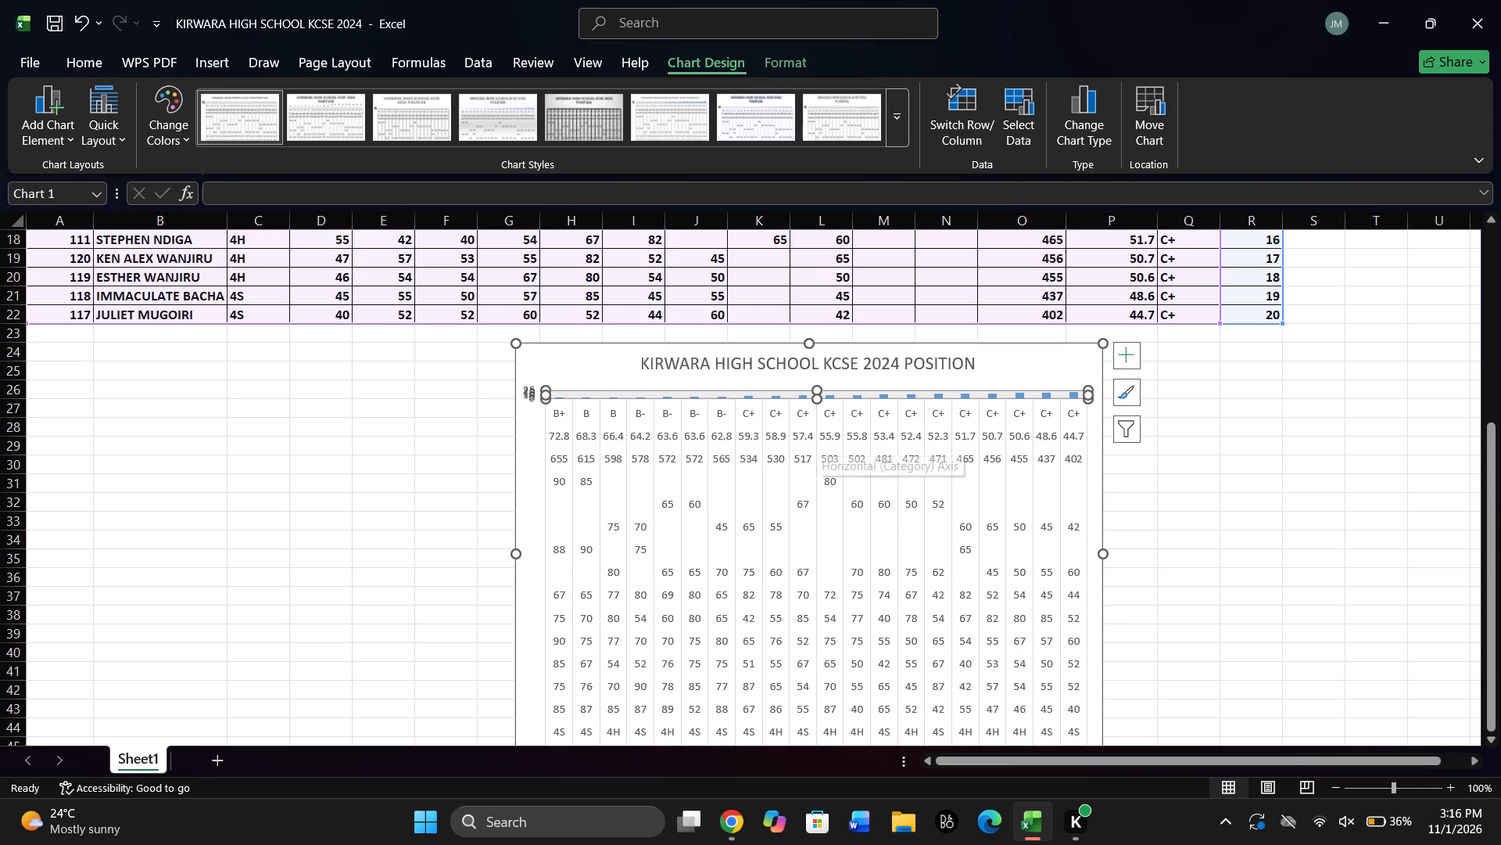
drag(819, 387, 817, 383)
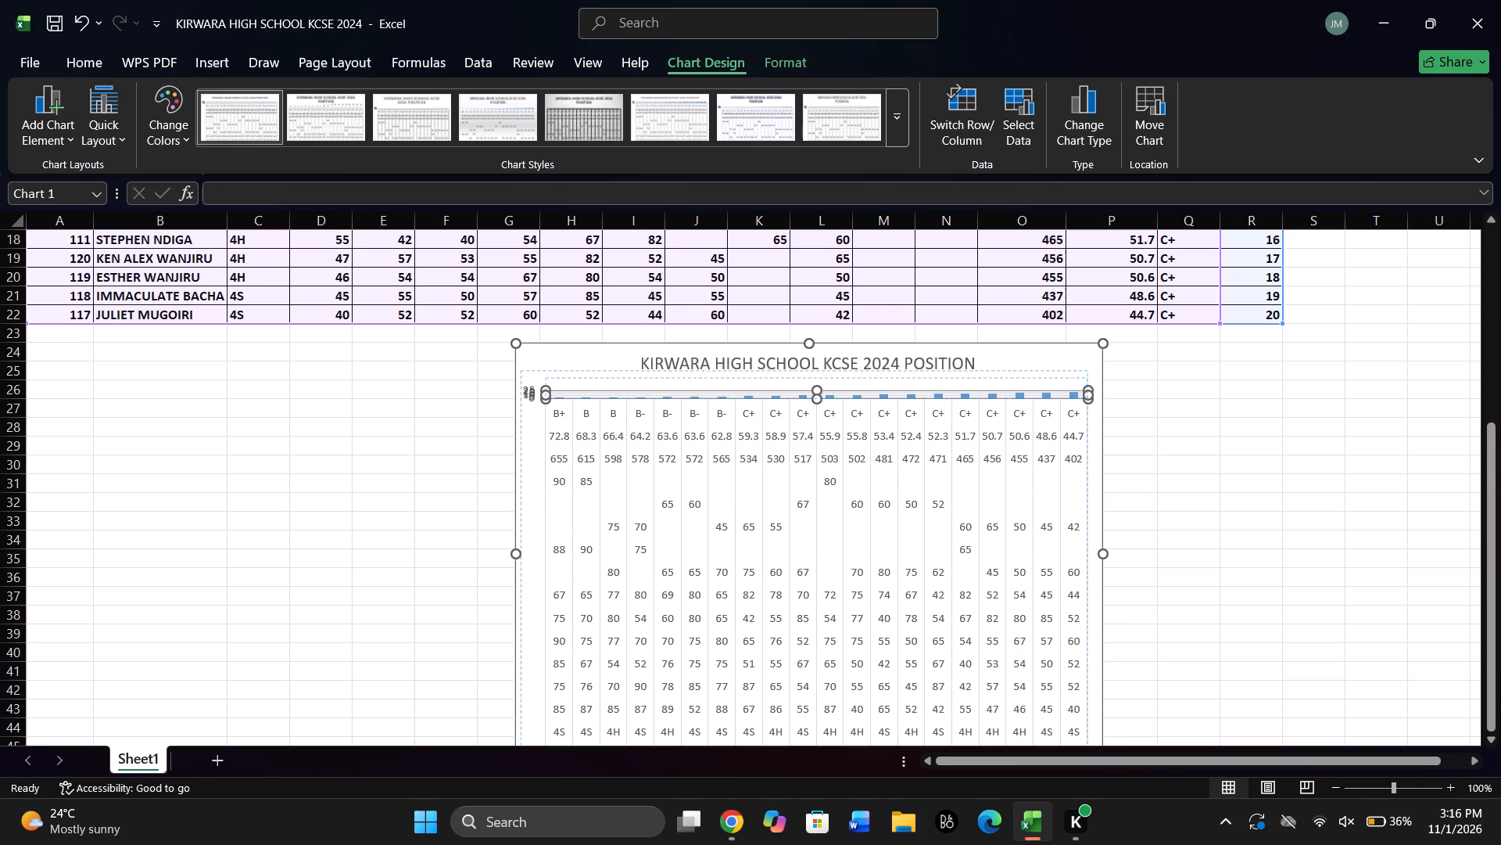
drag(817, 383, 819, 380)
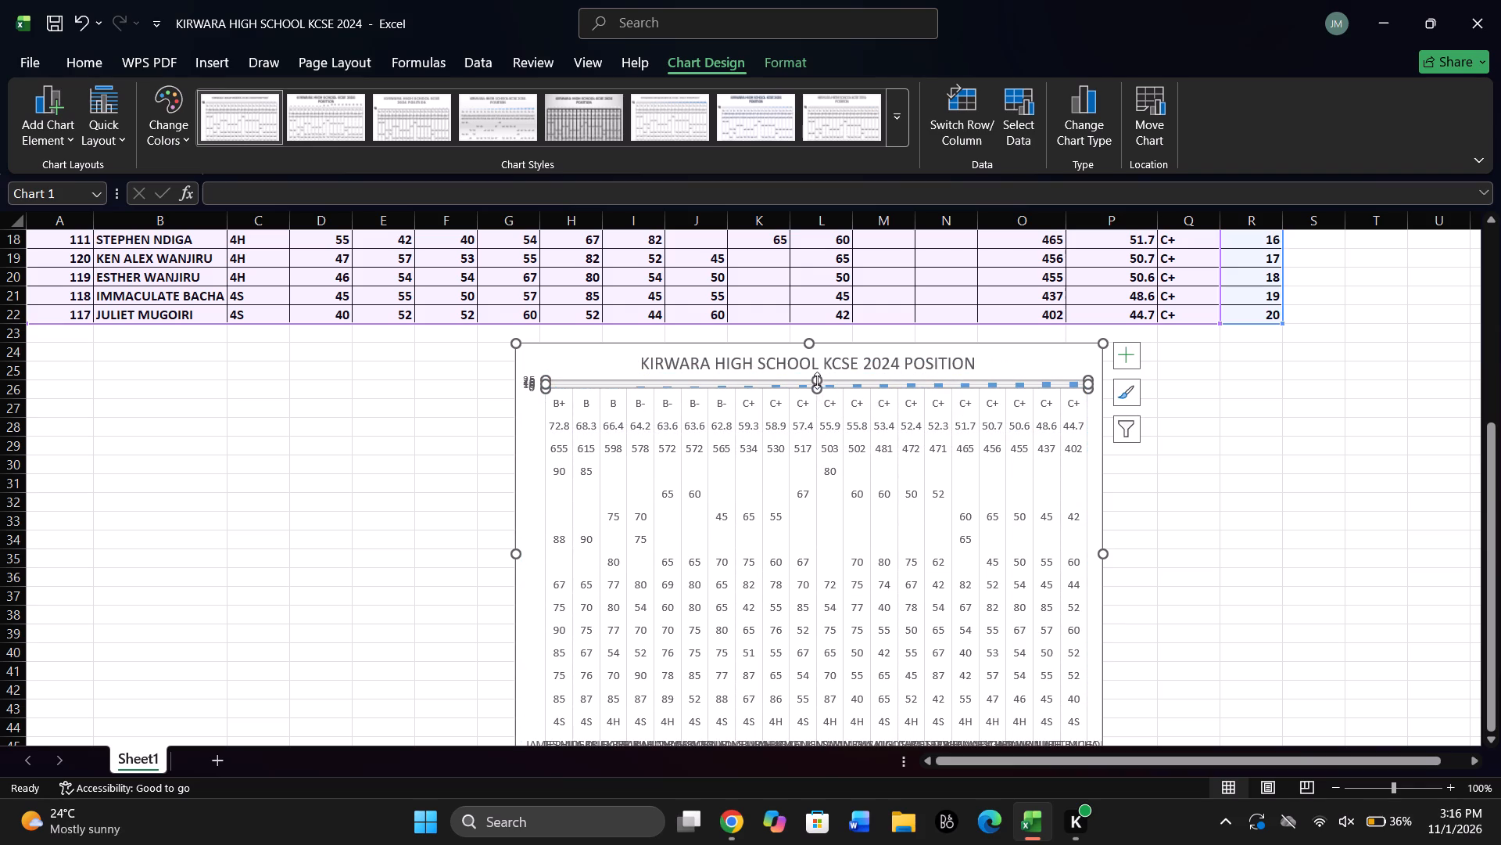
drag(819, 389, 821, 424)
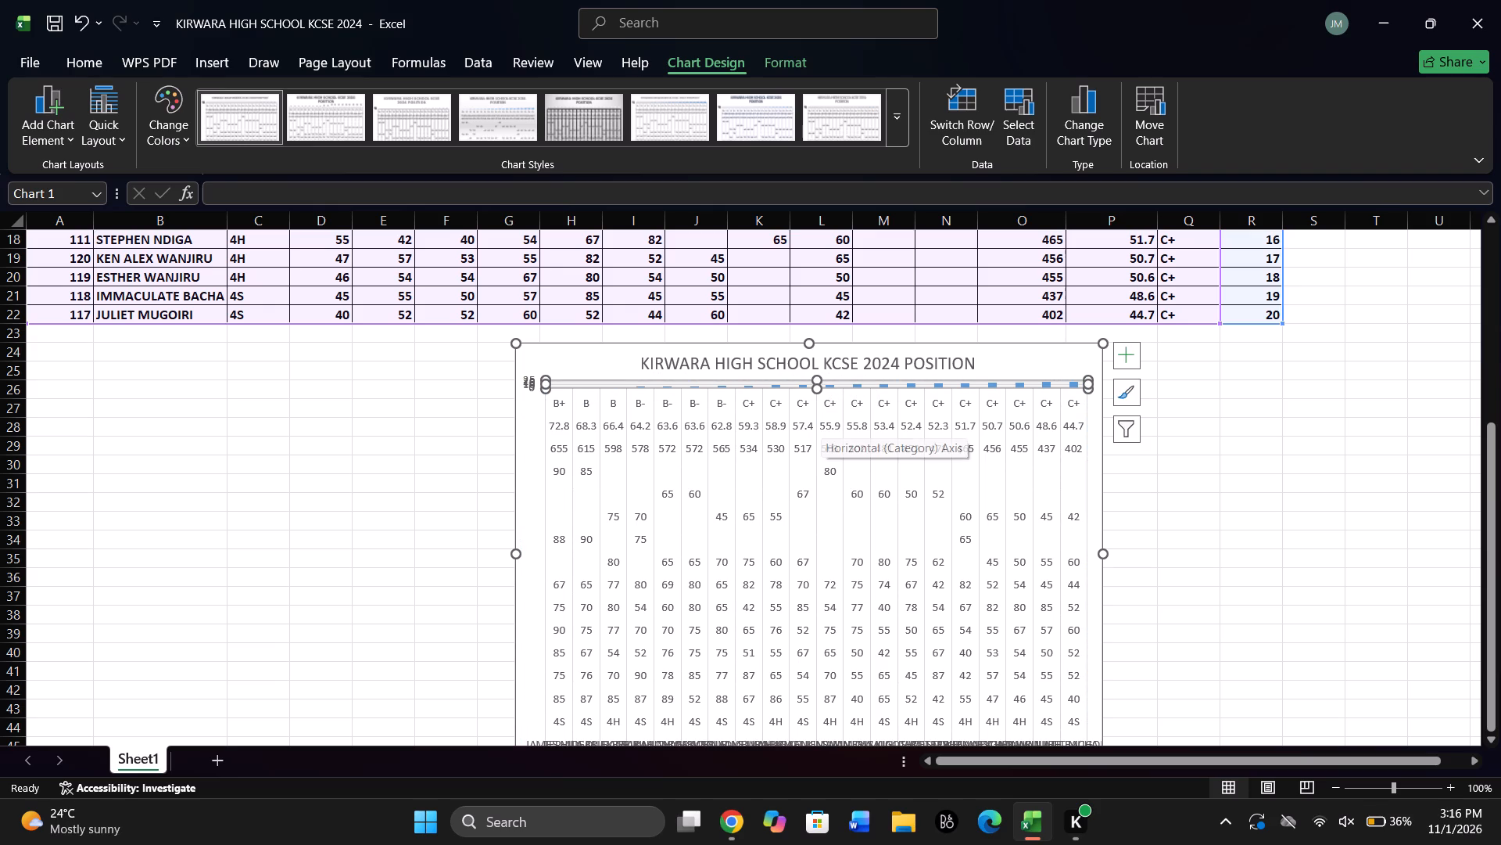
click(1167, 514)
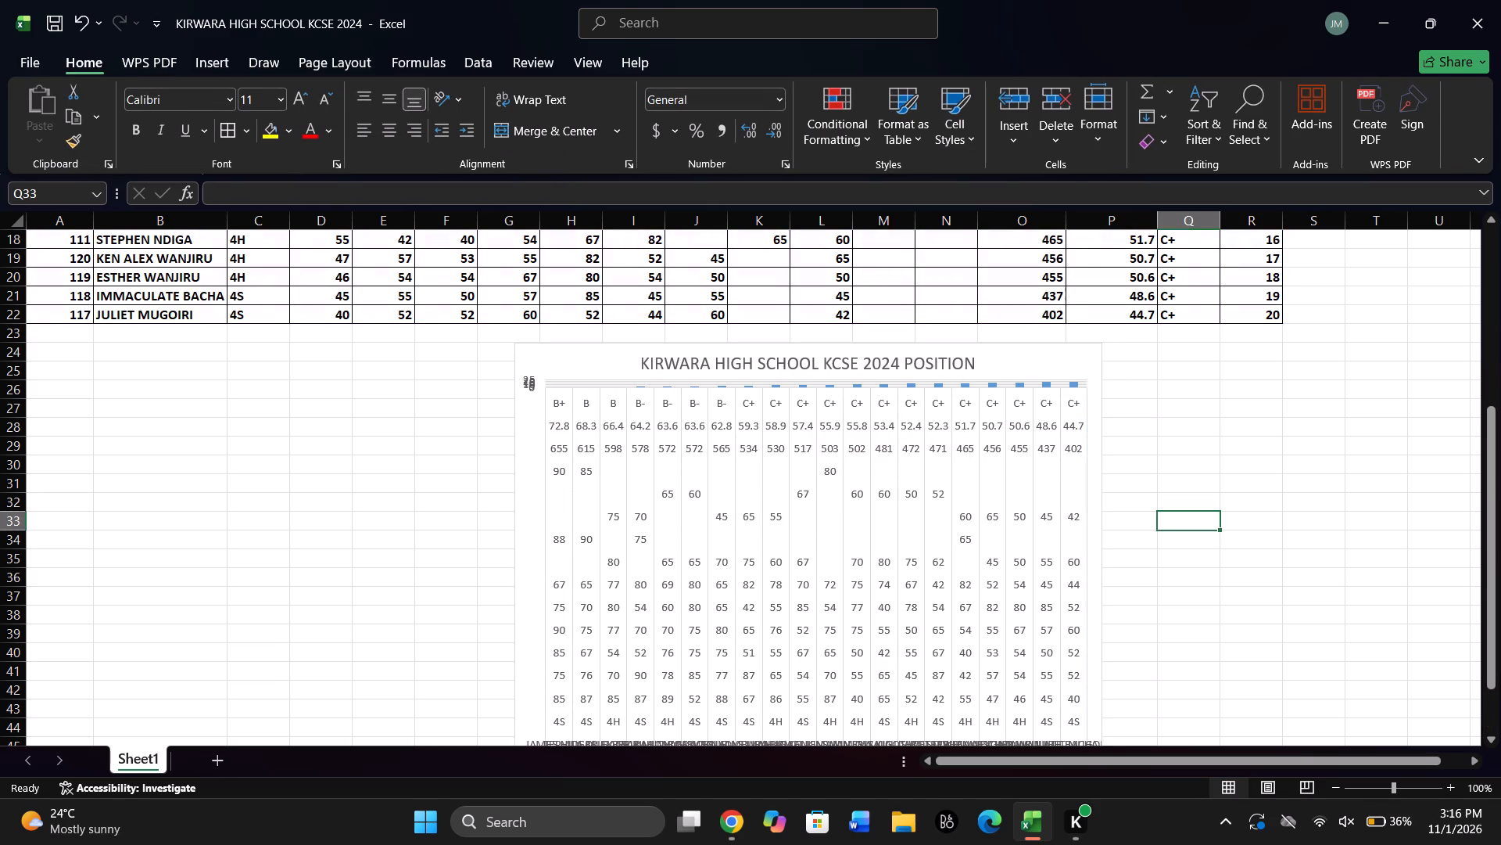
Widen the chart slightly by extending its left edge outward within column G.
click(531, 424)
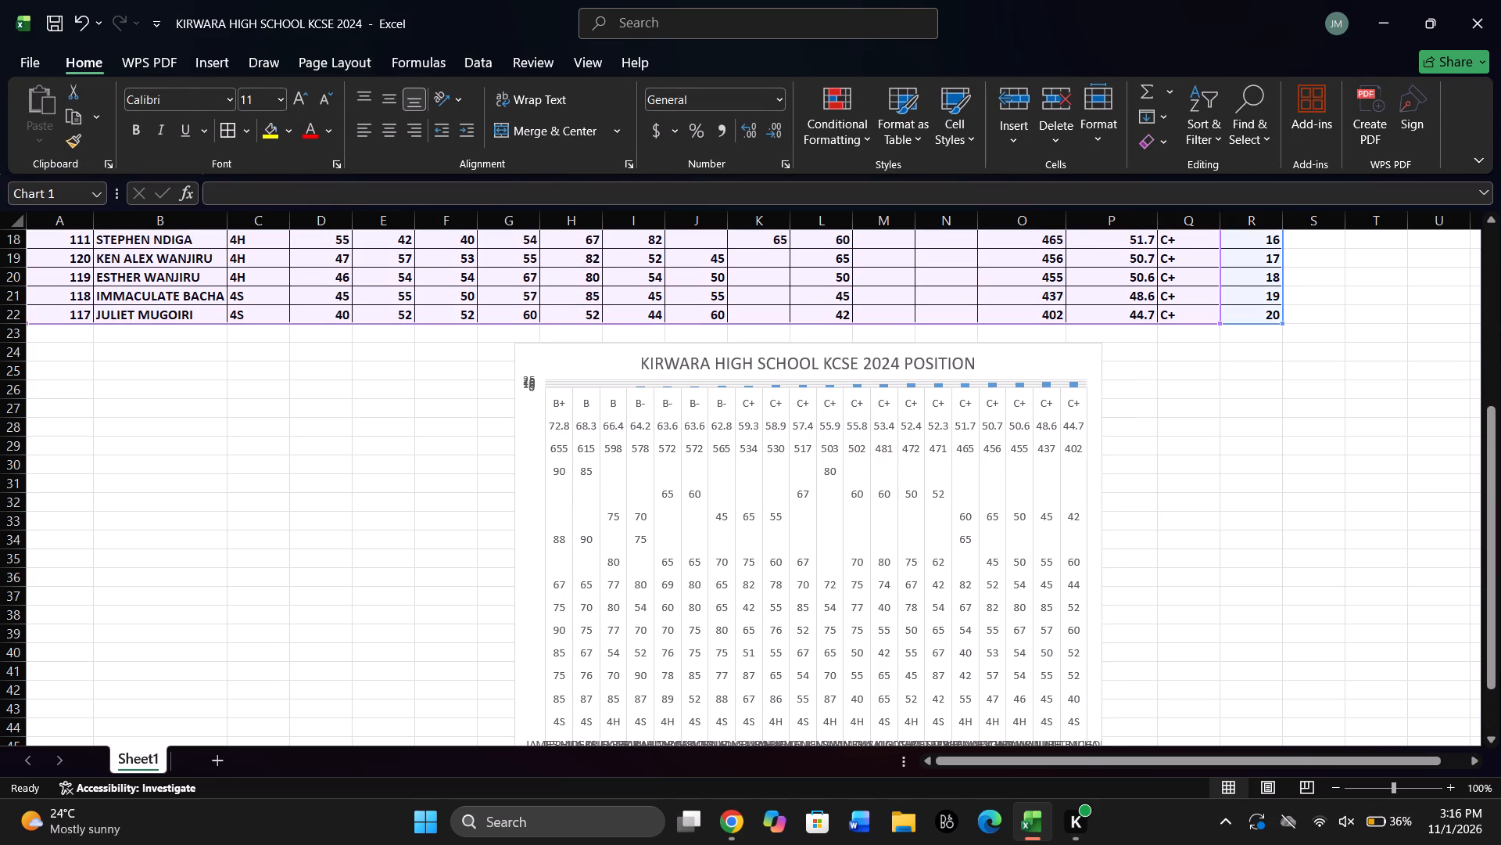
click(517, 562)
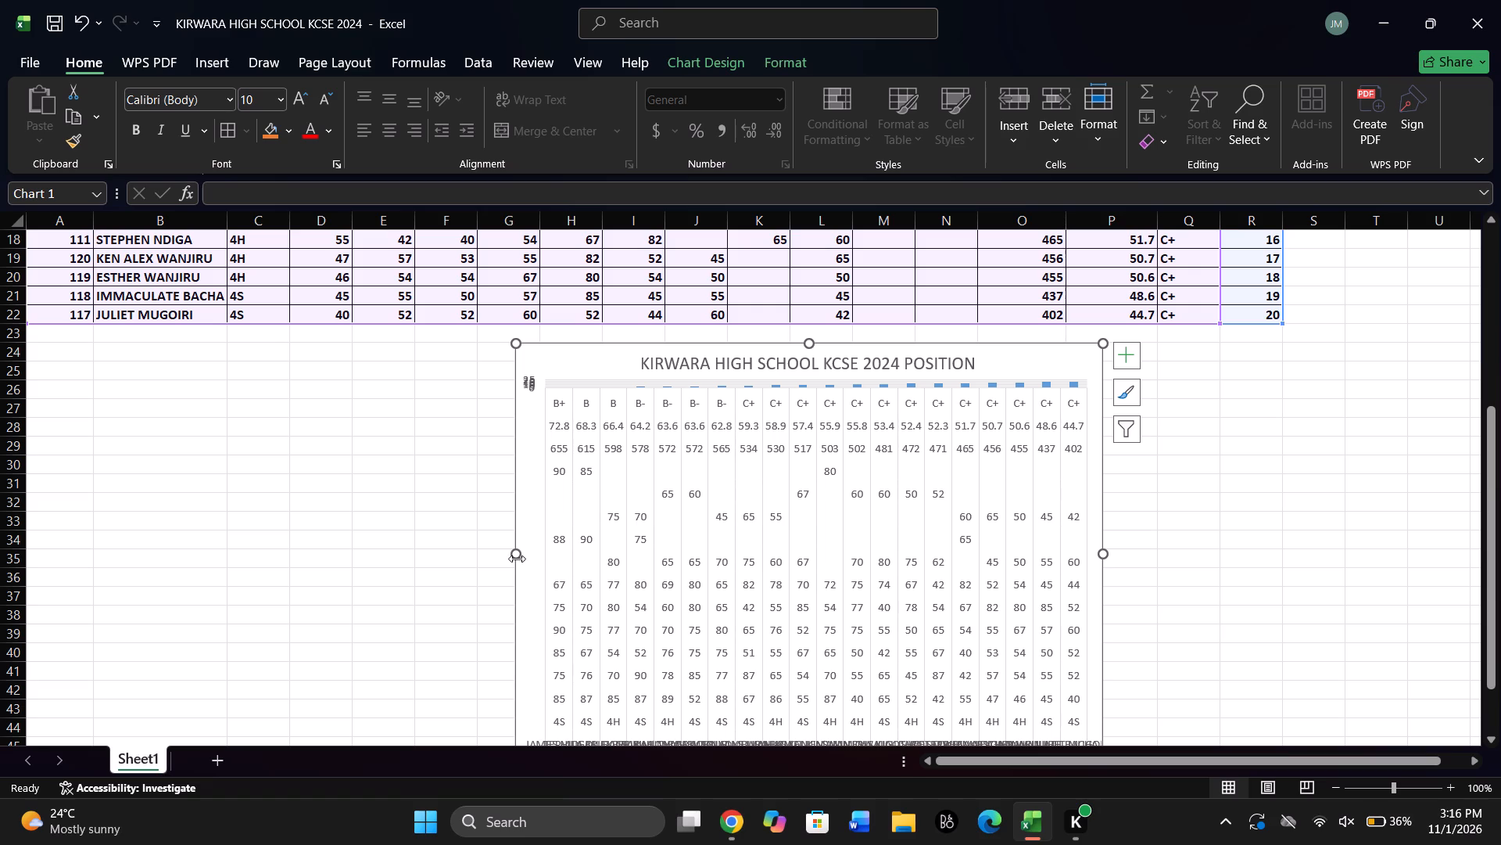
drag(517, 556, 492, 550)
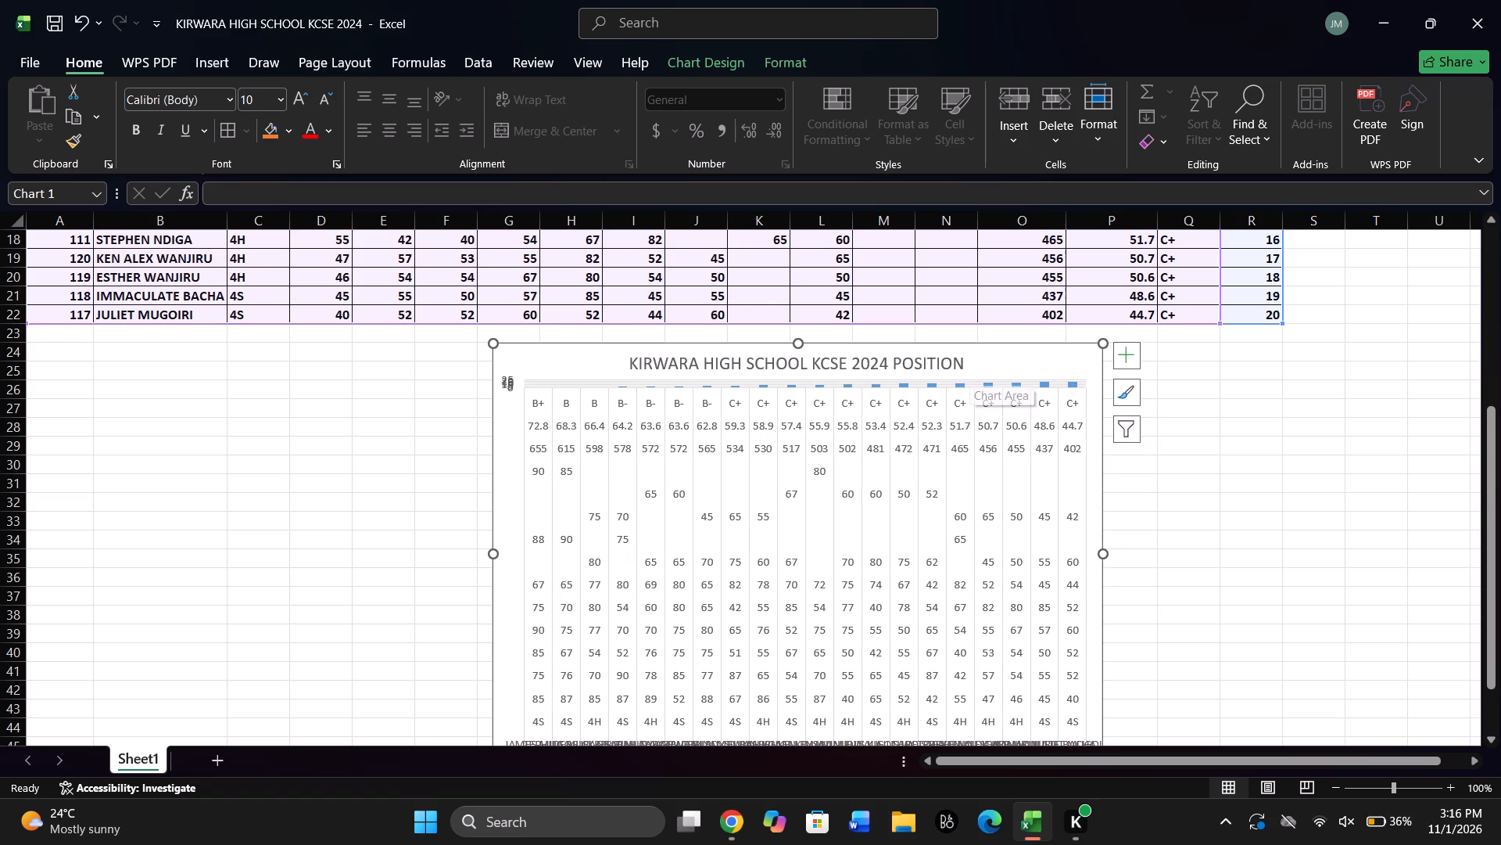
Save the workbook.
click(55, 9)
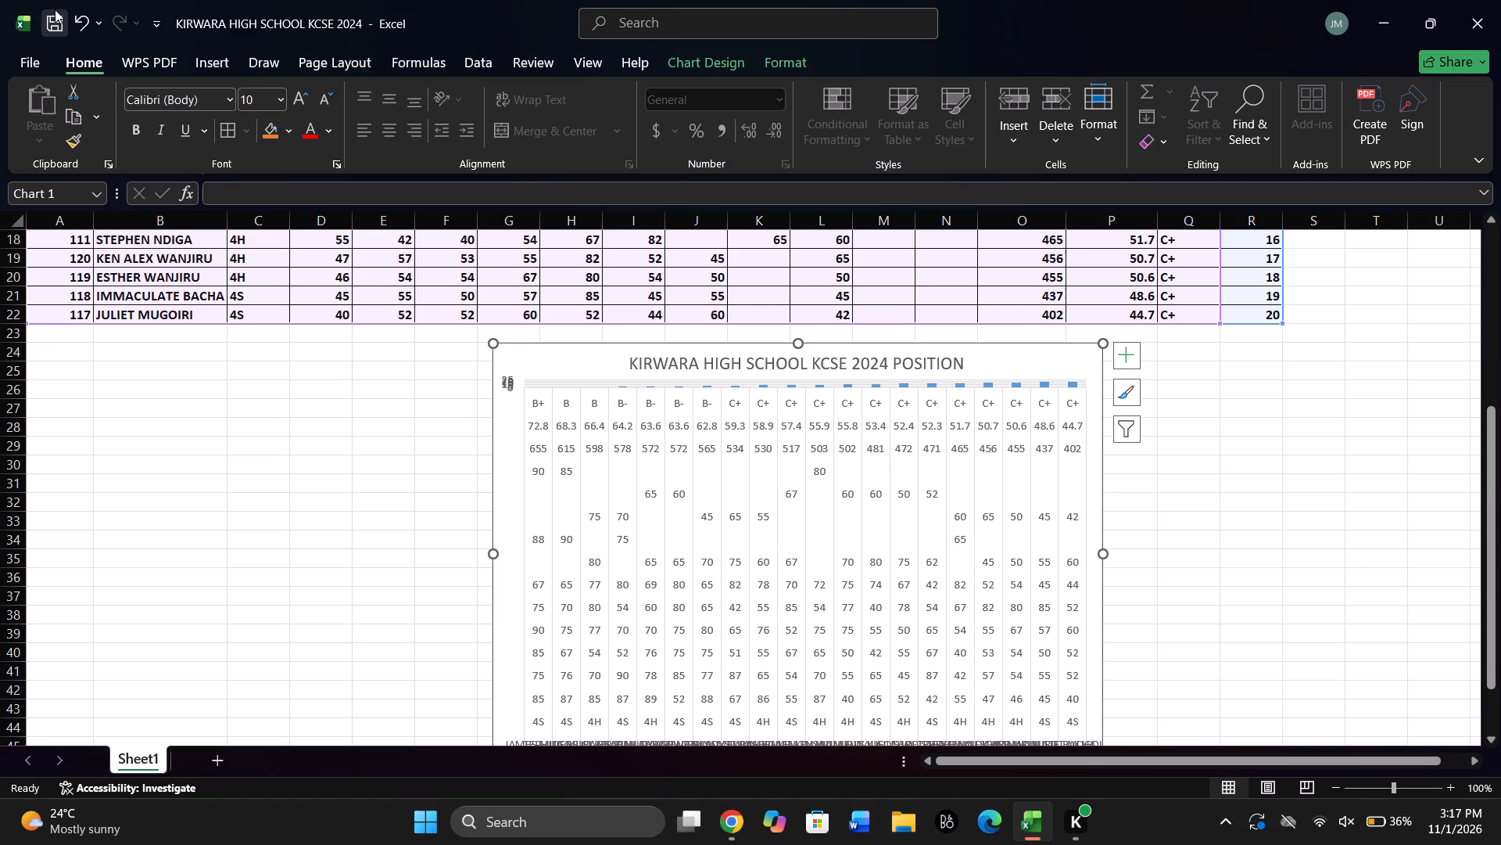
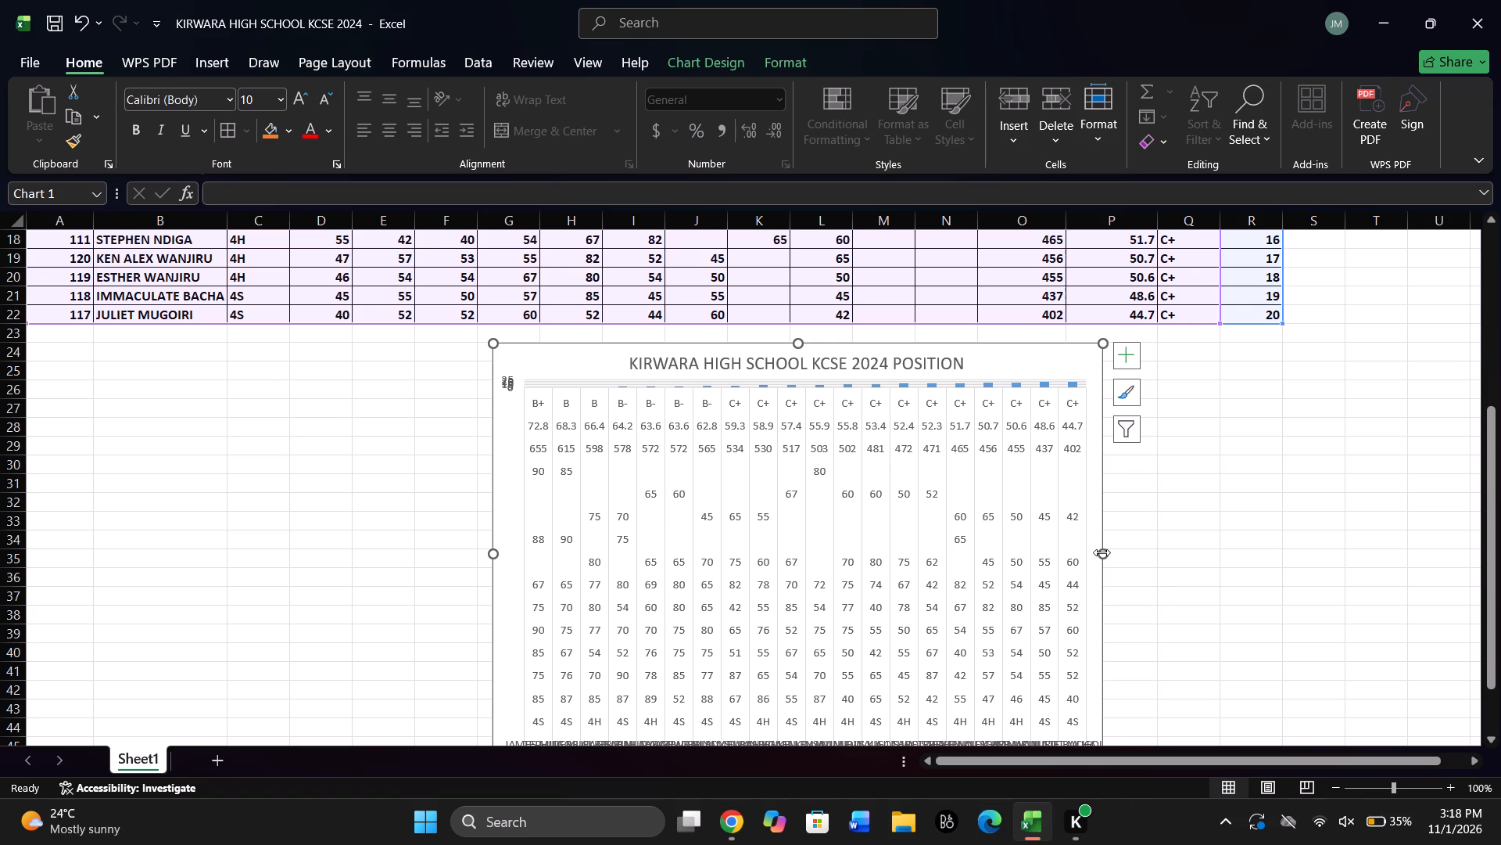
Enlarge the chart by extending its right edge to the end of column P and its bottom edge down to row 52.
drag(1102, 552, 1161, 553)
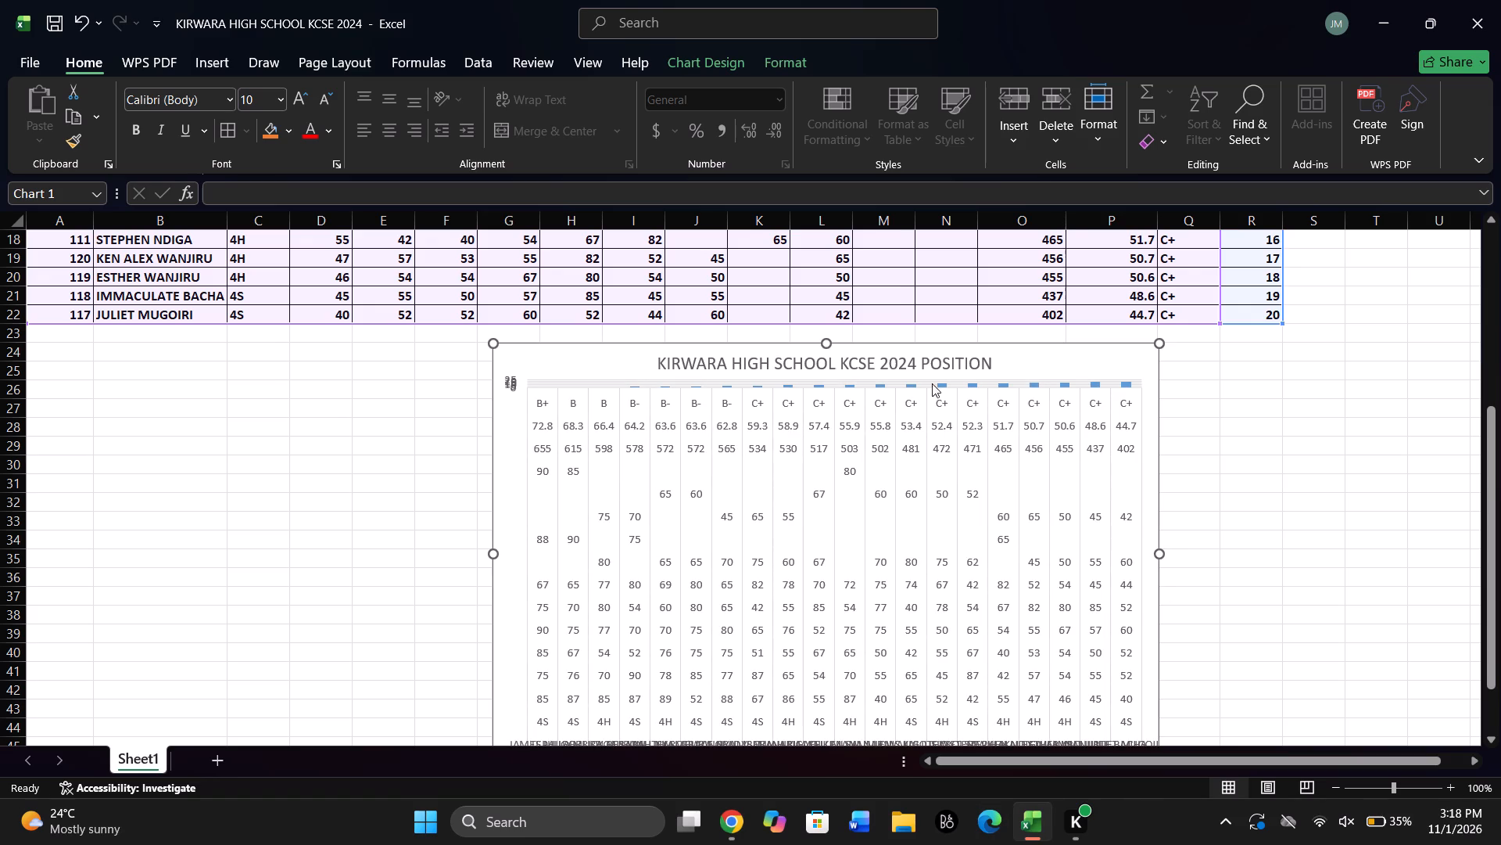
click(1494, 703)
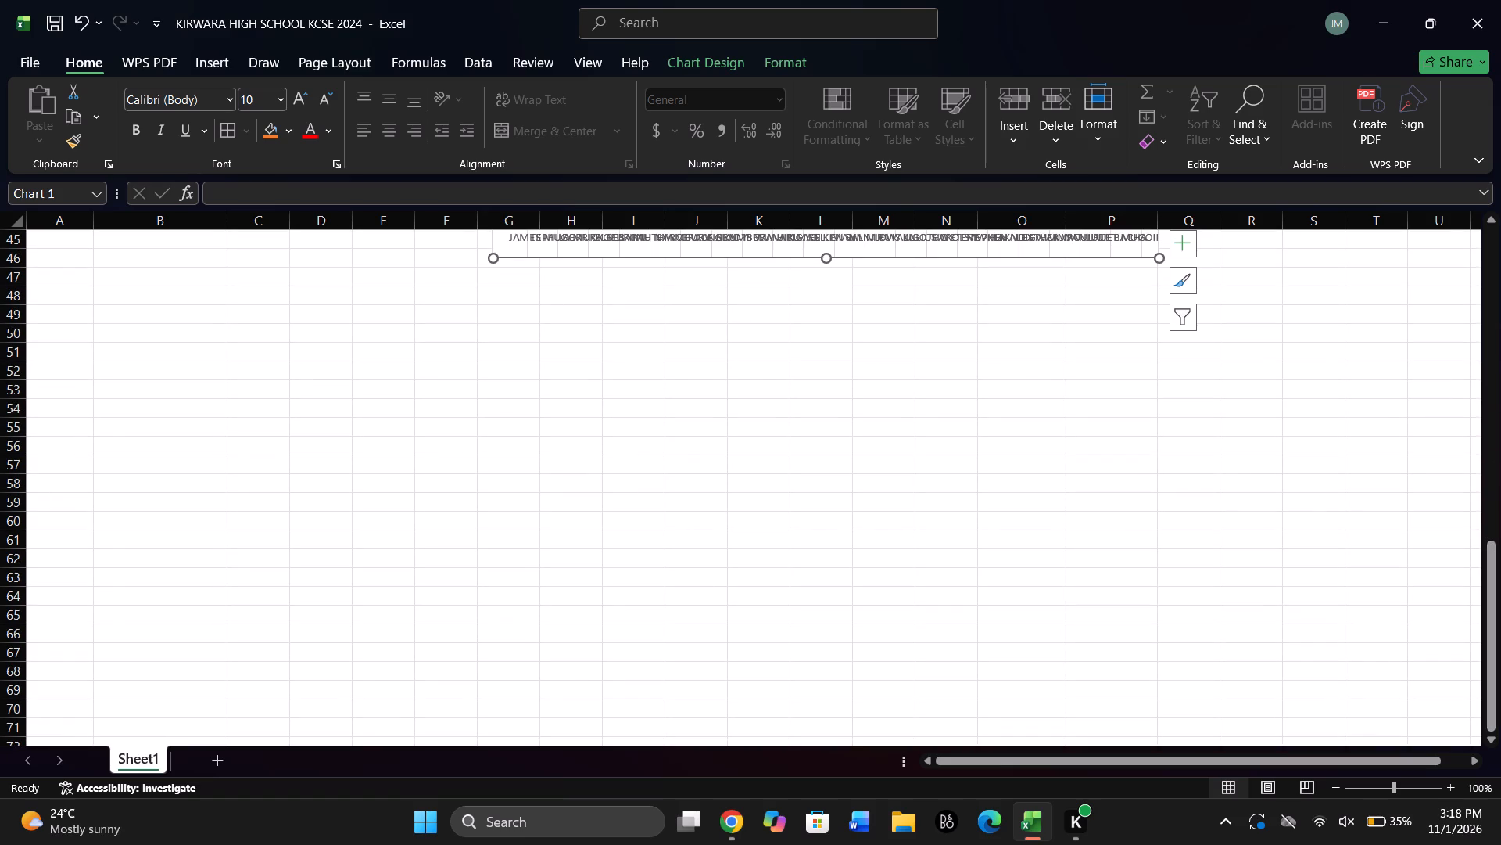
drag(826, 264, 845, 376)
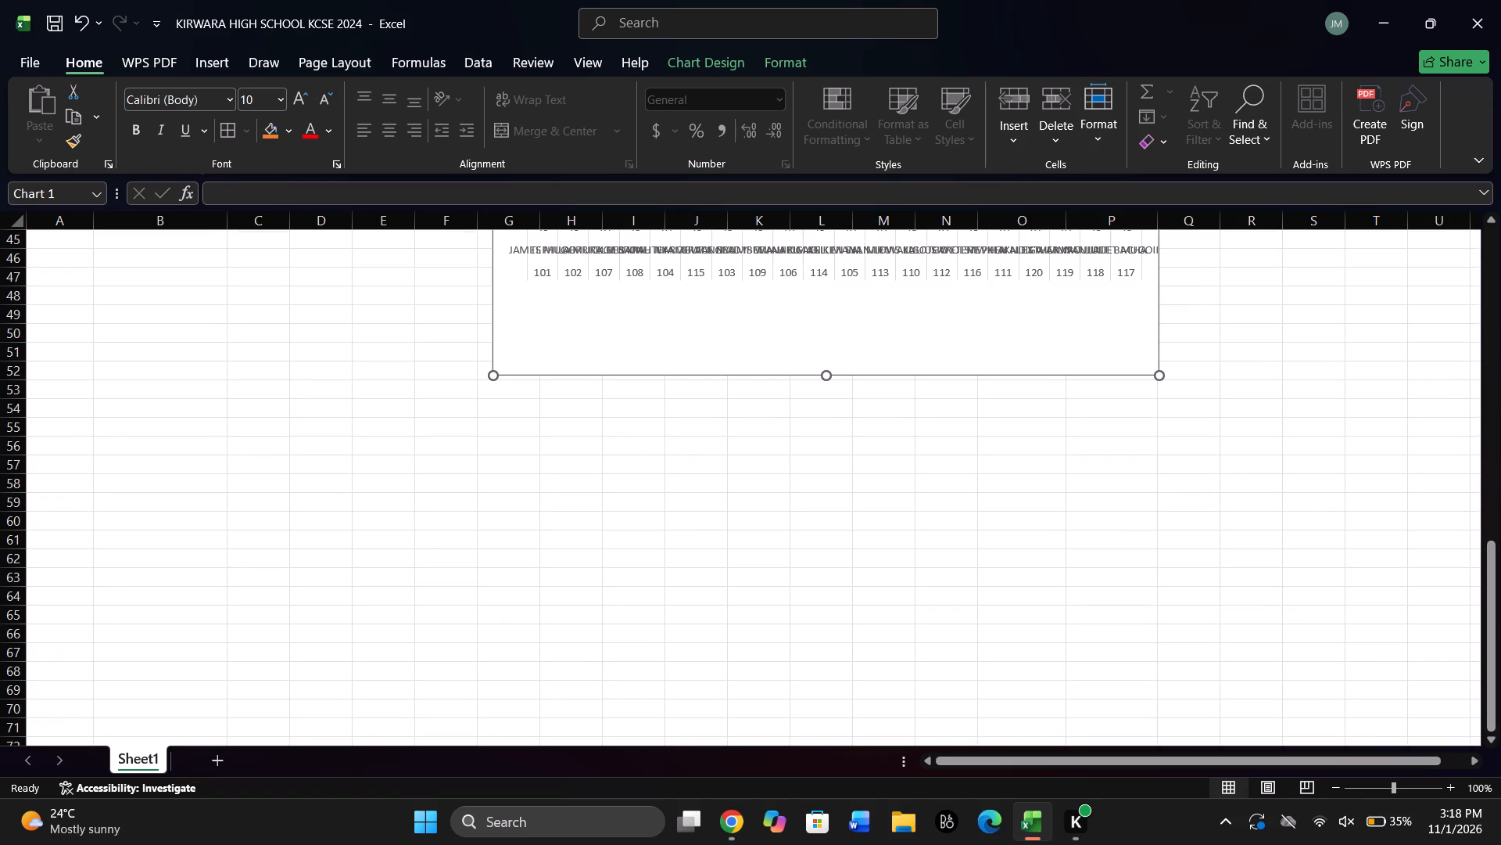
Widen the chart further by extending its left edge outward into column E.
click(1493, 311)
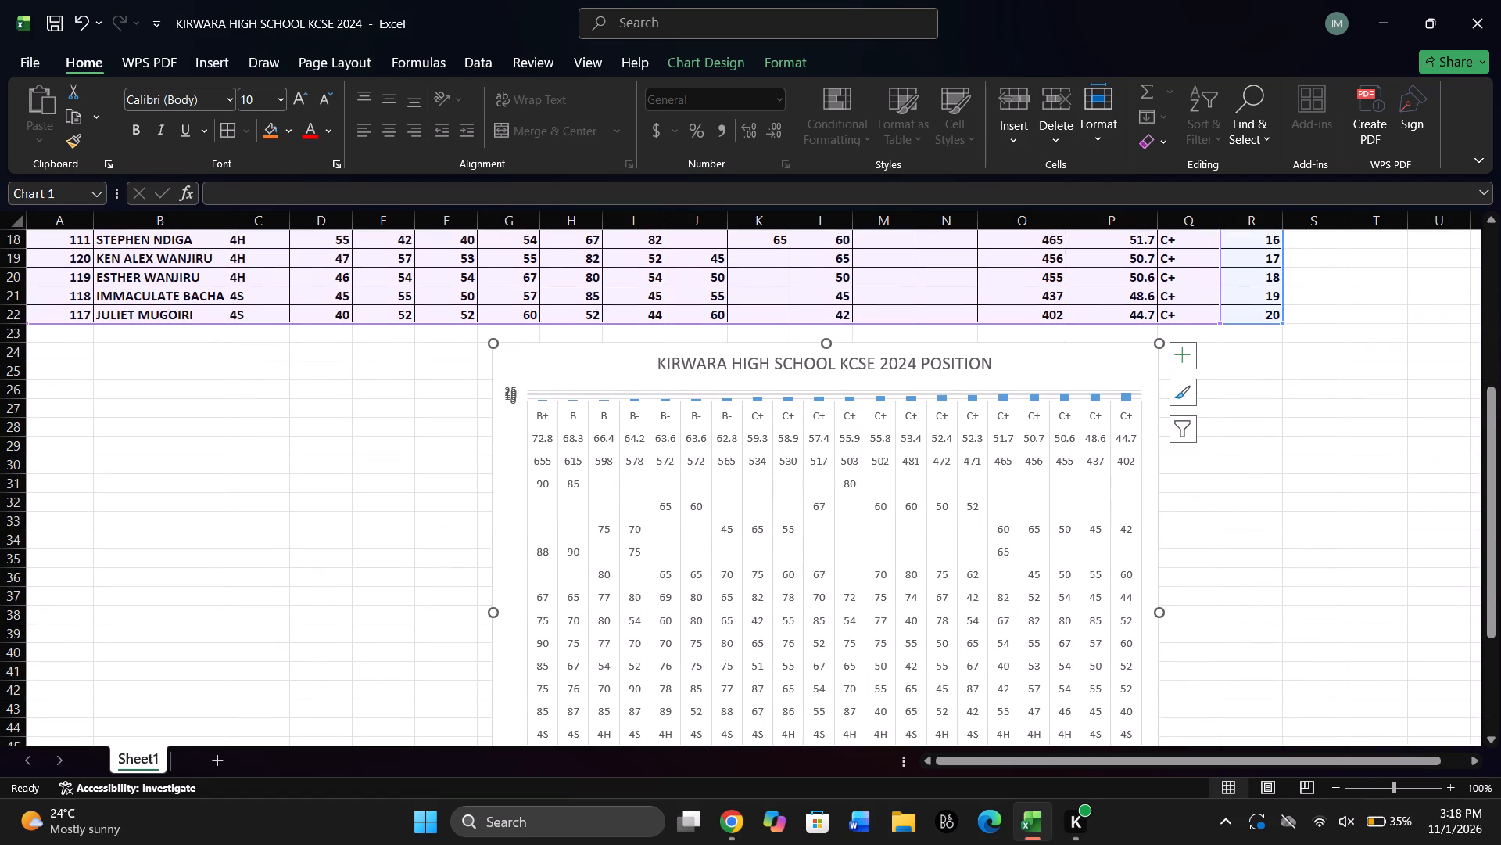
drag(494, 615, 353, 571)
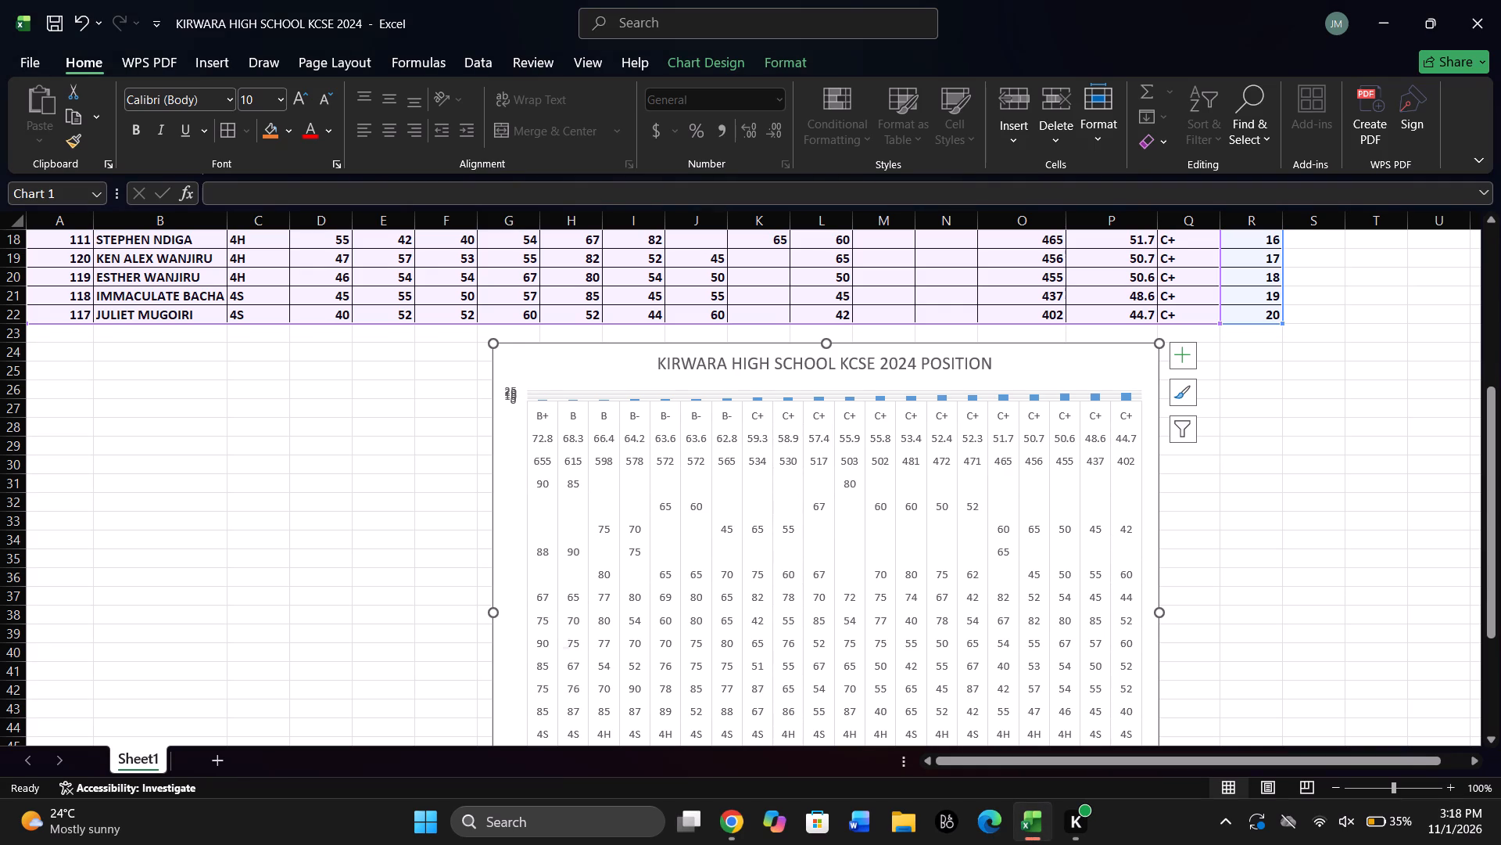
drag(493, 613, 415, 597)
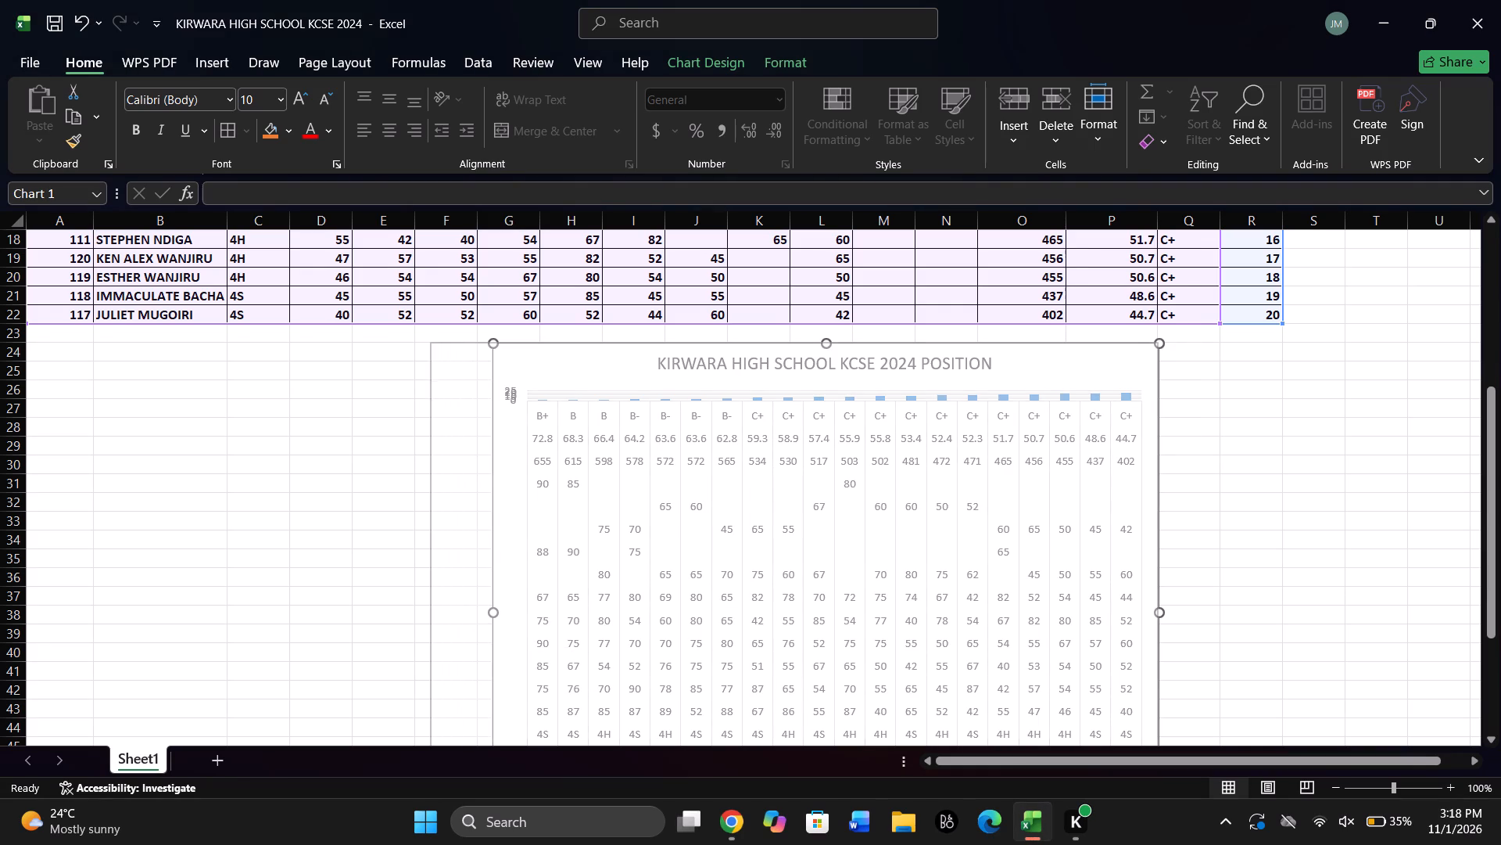
drag(415, 597, 405, 595)
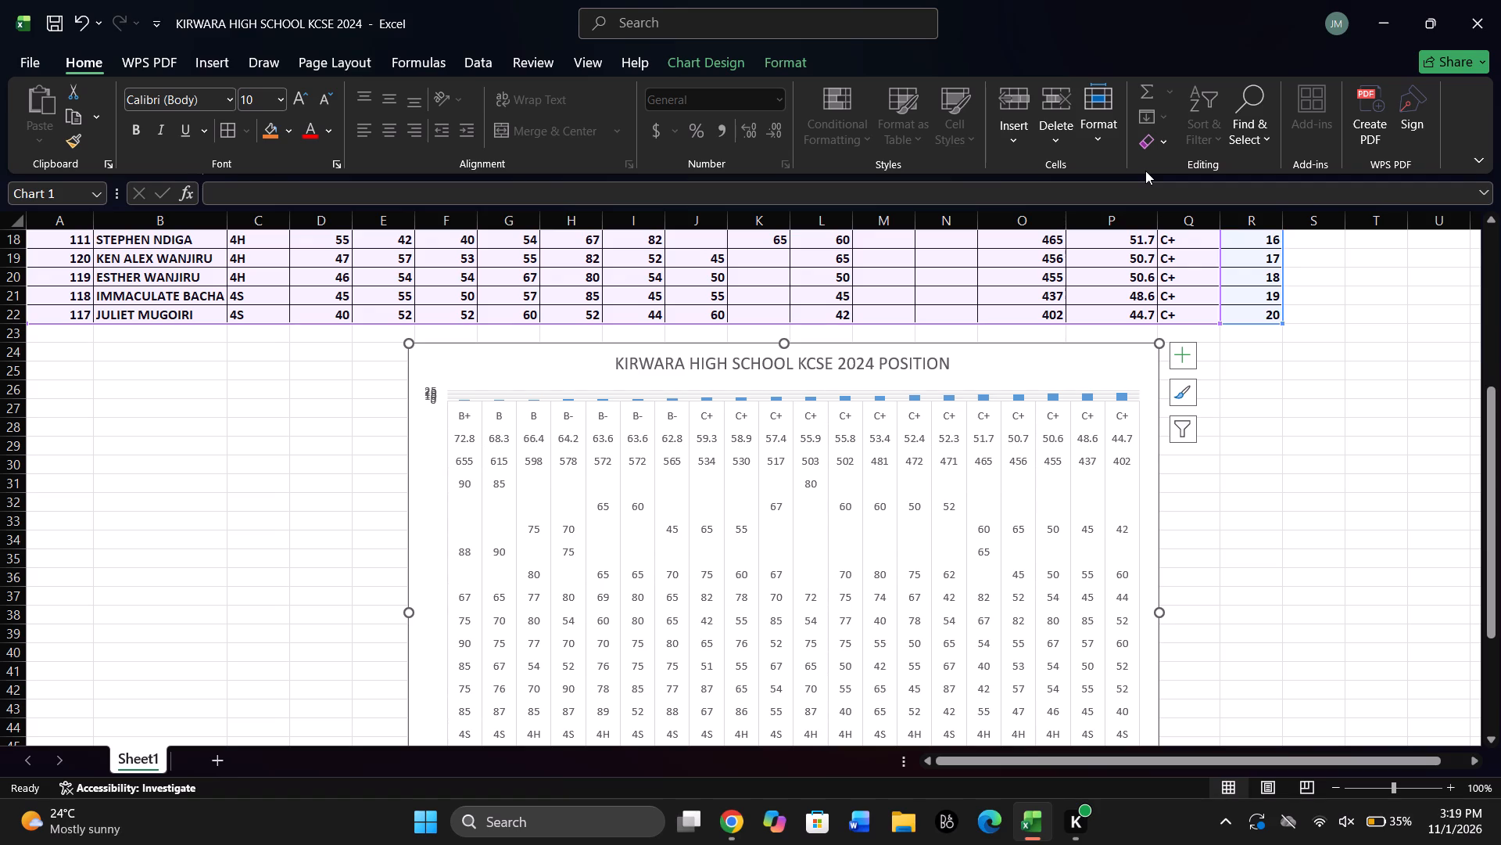
Deselect the chart and inspect the POSITION and GRADE cells of the first student in row 3.
triple_click(1489, 277)
double_click(1489, 277)
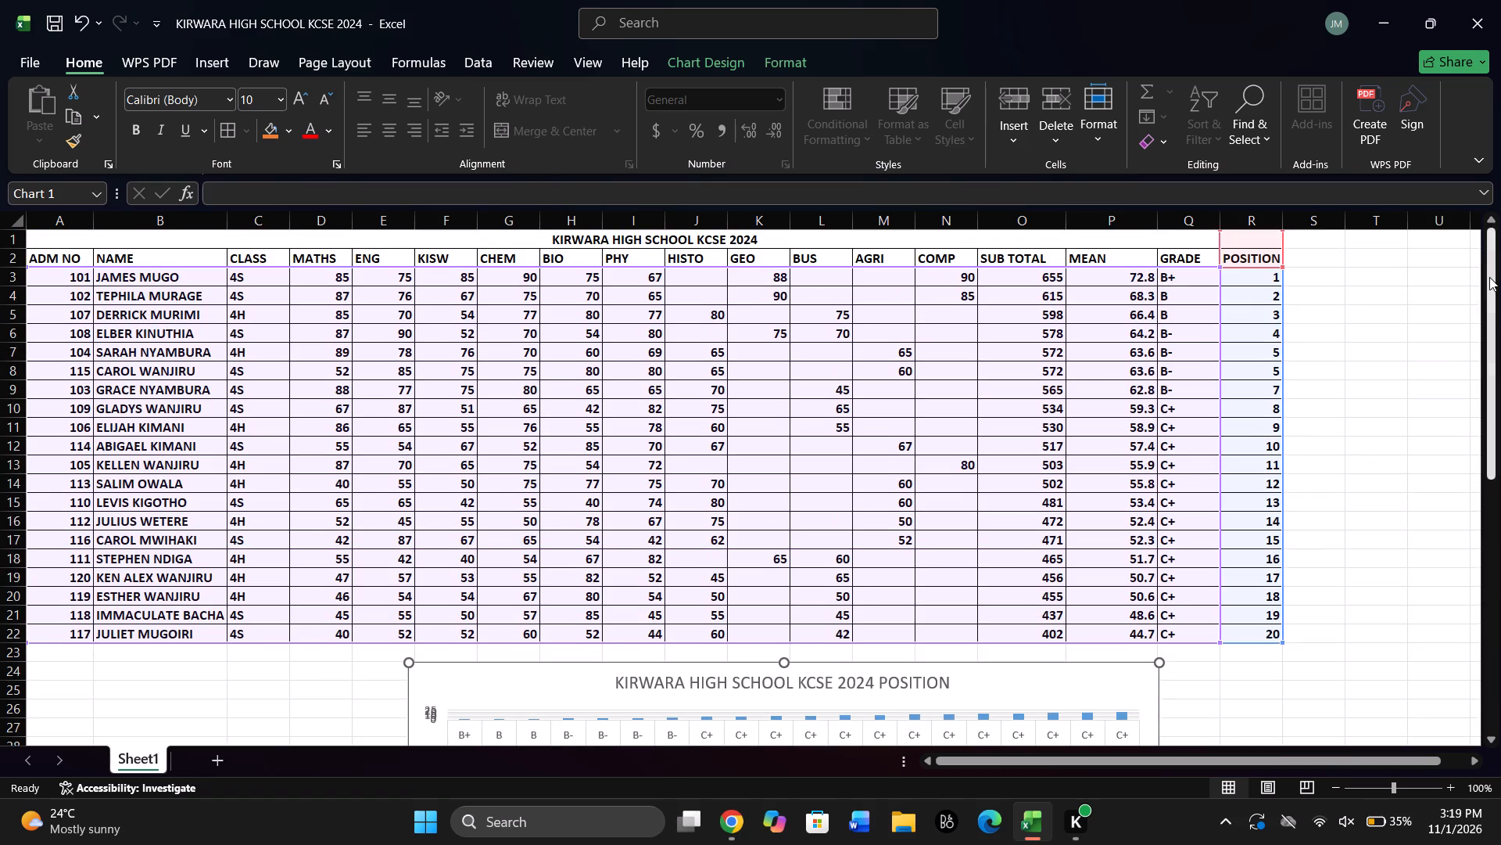
drag(1489, 277, 1277, 335)
click(1323, 314)
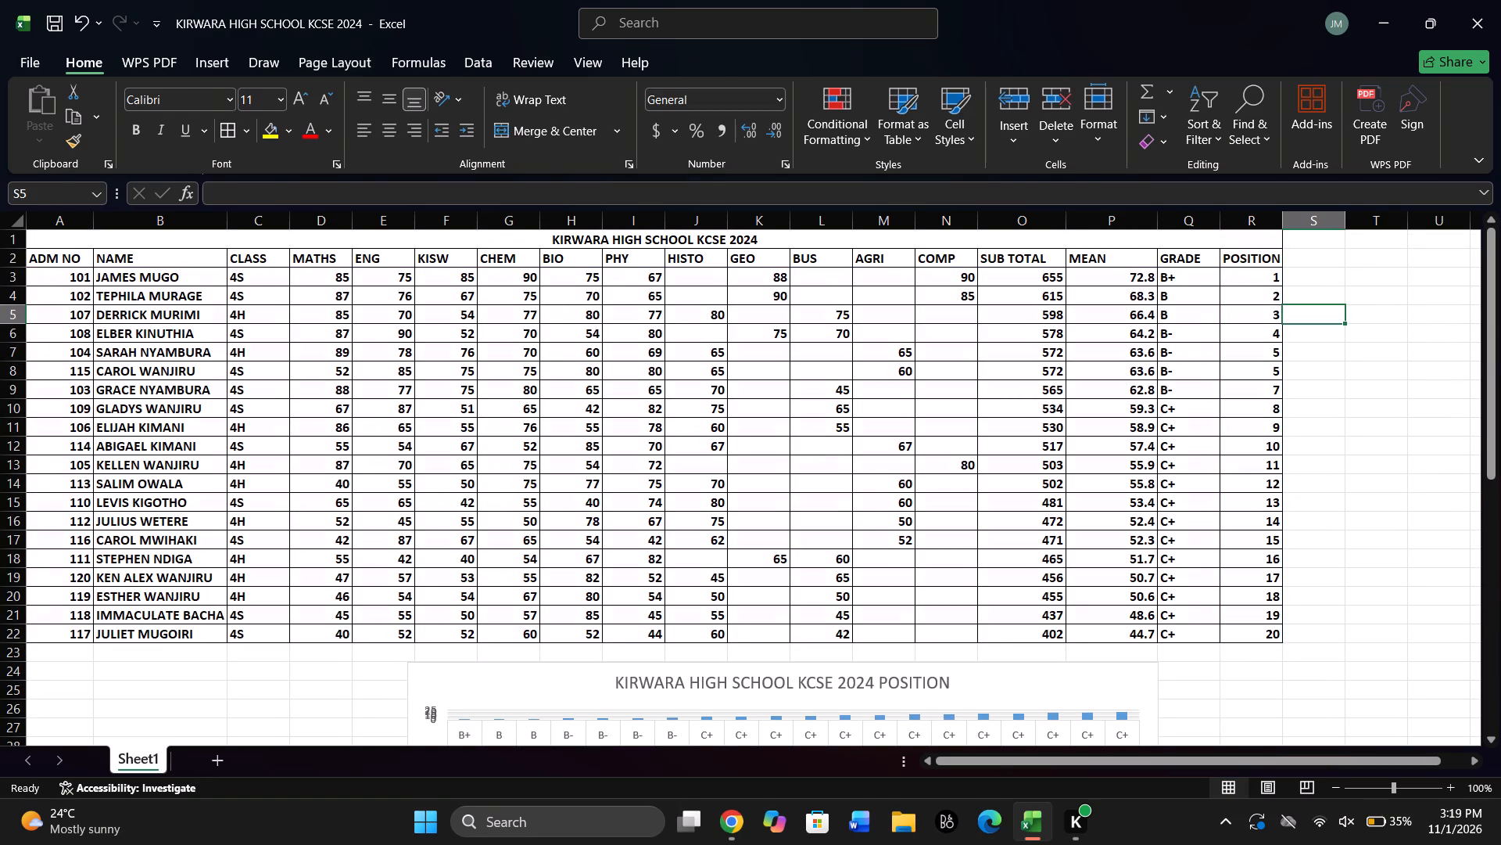
click(1252, 269)
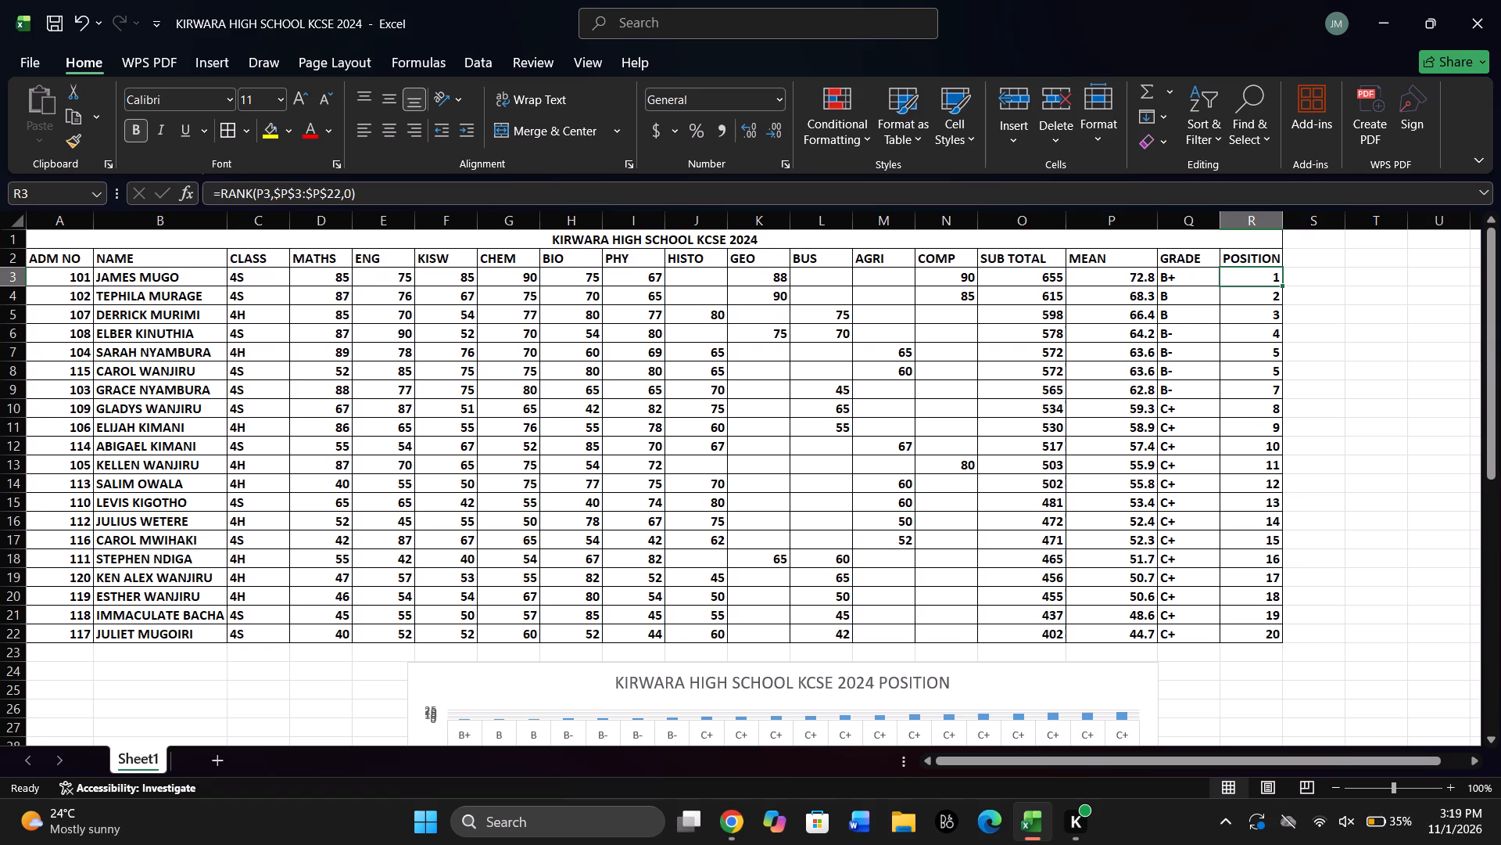
click(1191, 274)
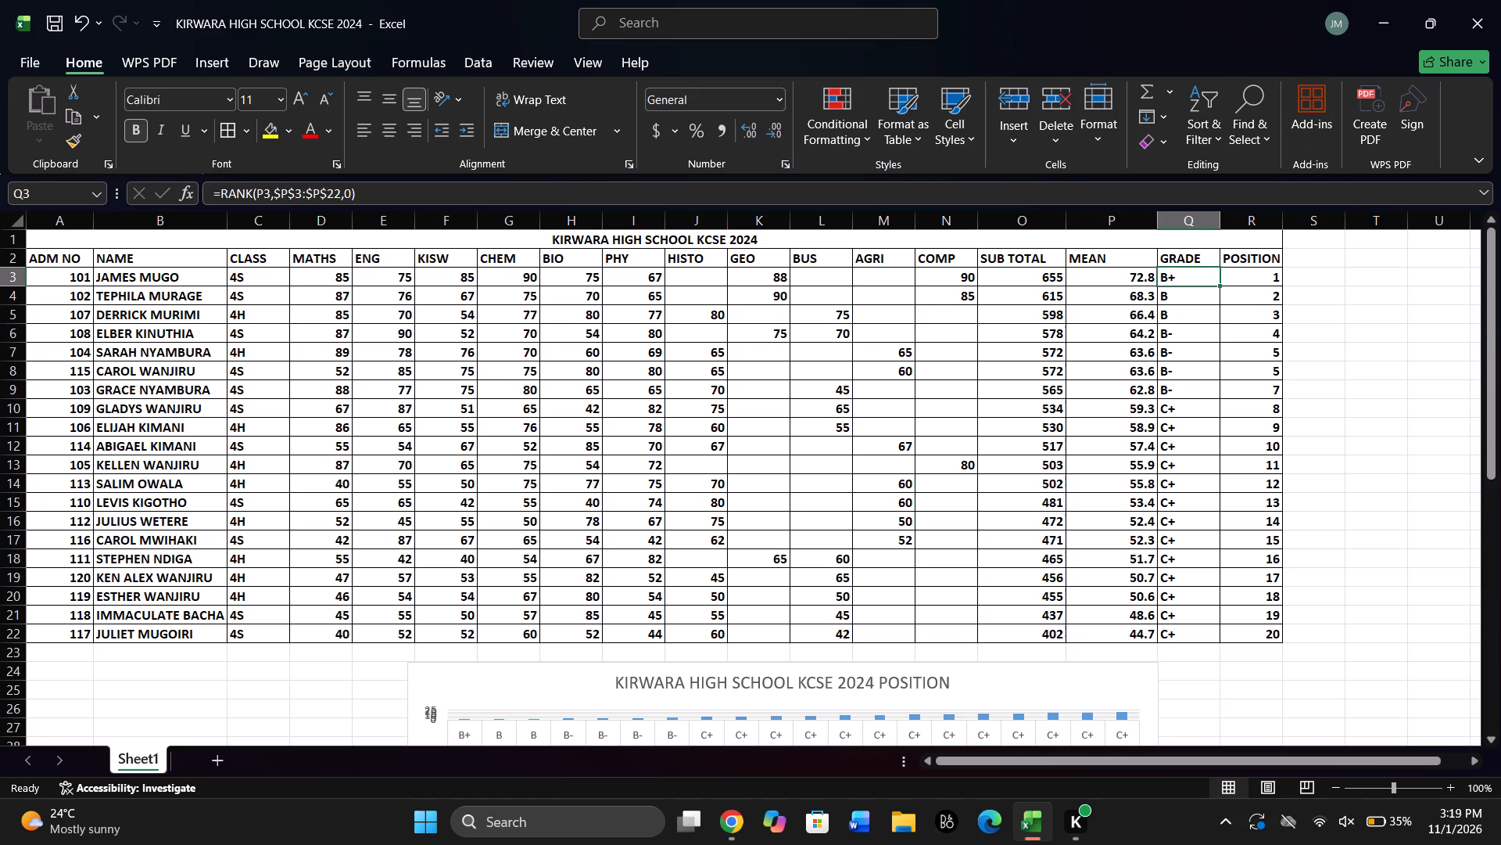
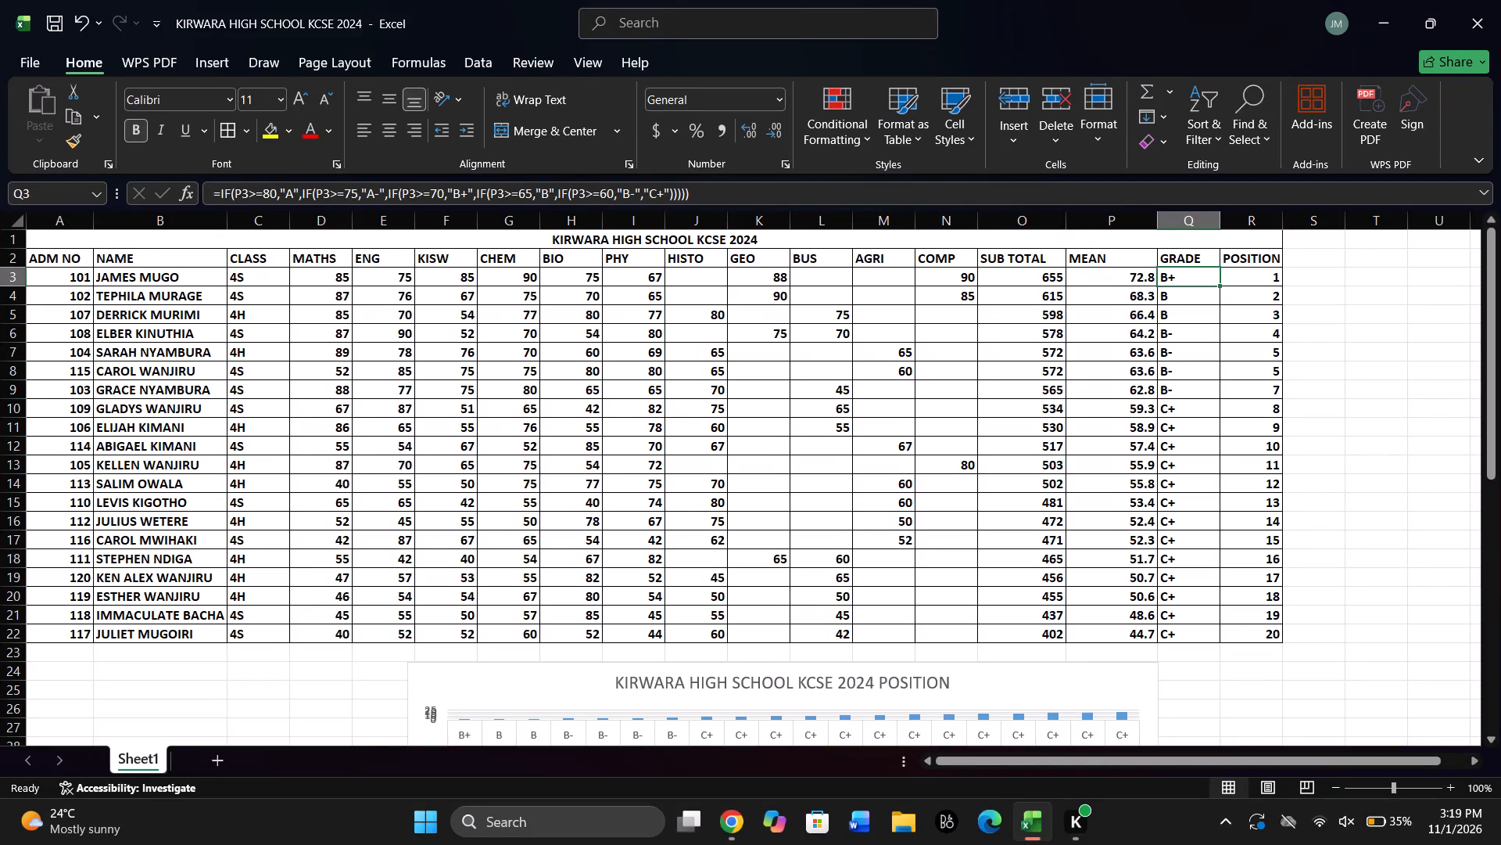
Review the formulas behind the SUB TOTAL, MEAN and GRADE columns, mainly in the first student's row 3.
click(1197, 306)
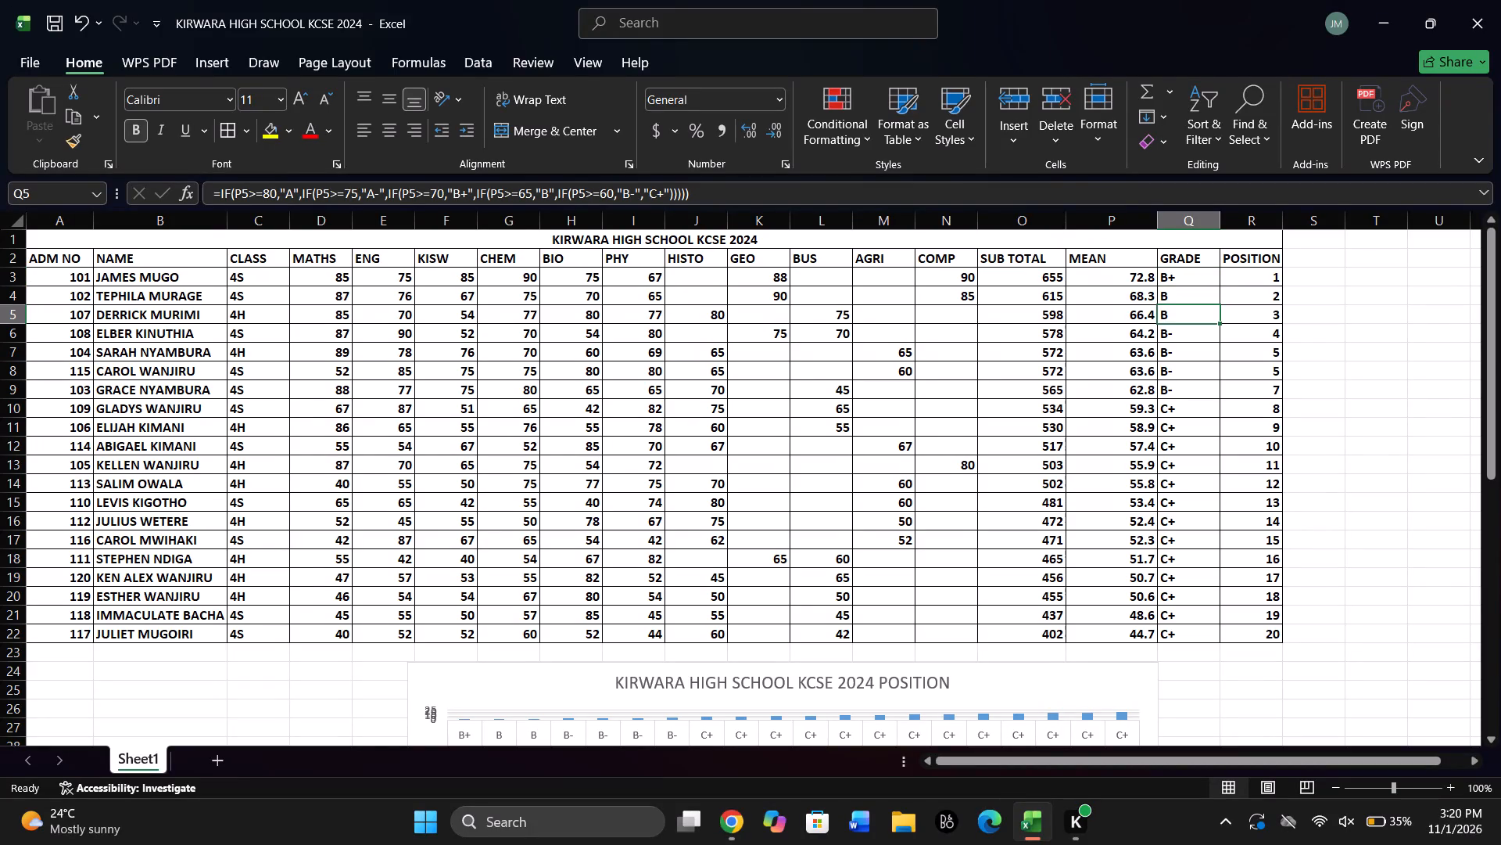
click(1191, 275)
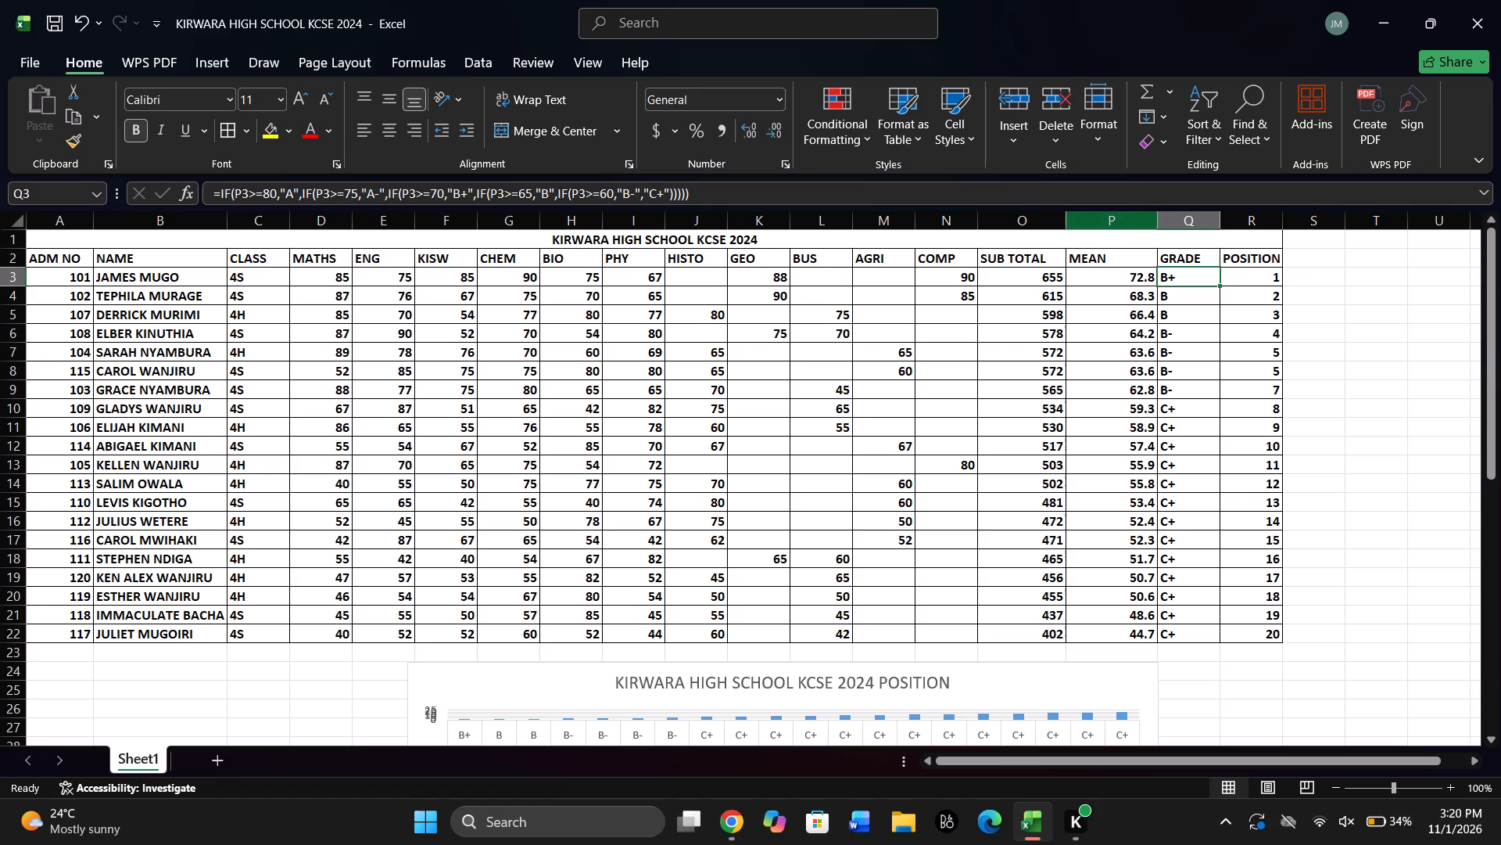
click(1141, 276)
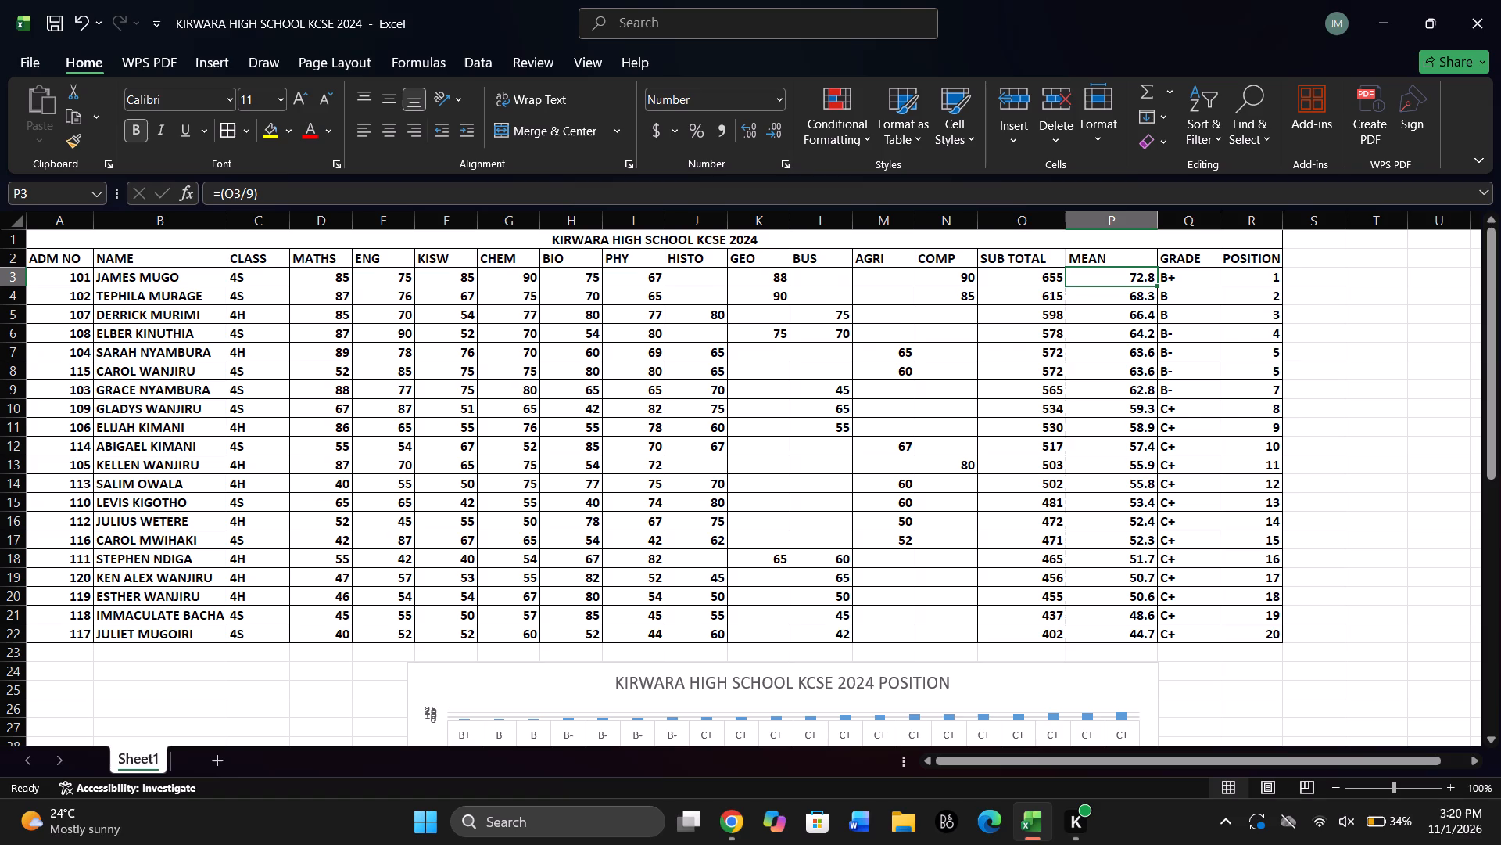
click(1229, 269)
click(1194, 269)
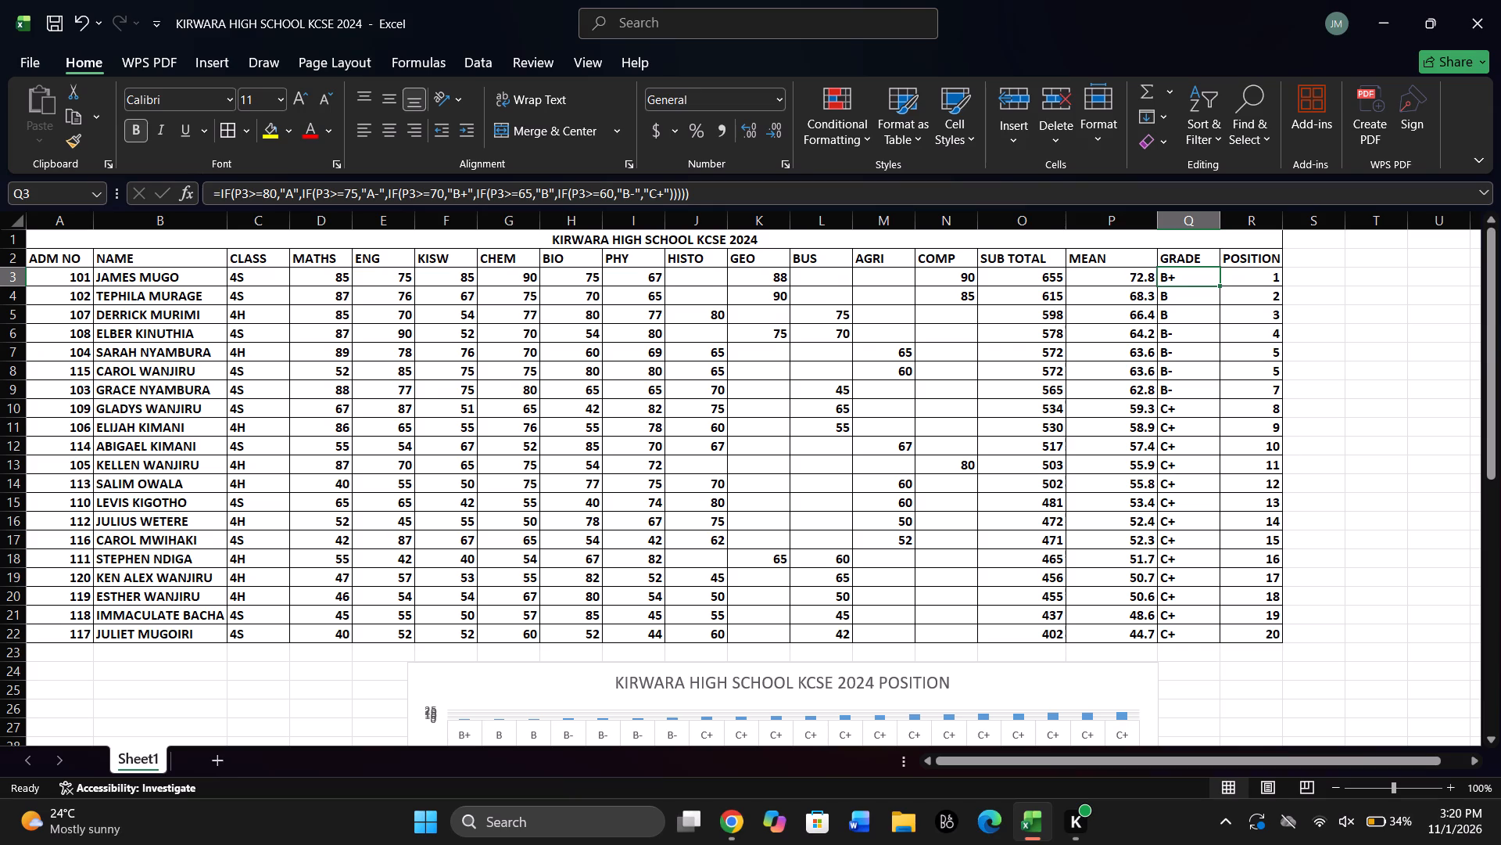
click(1026, 280)
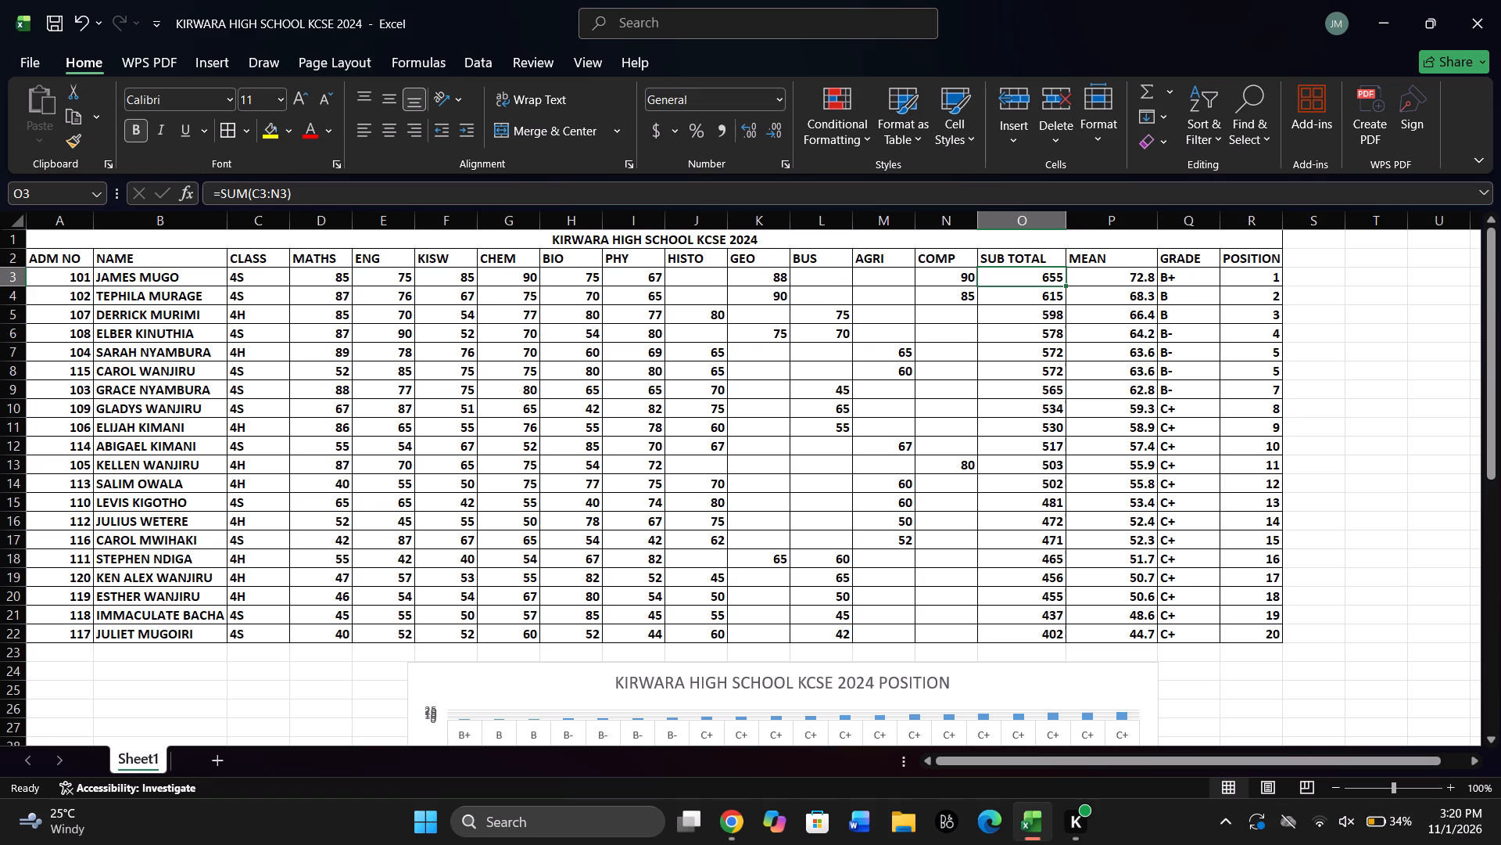
click(1116, 271)
click(1057, 263)
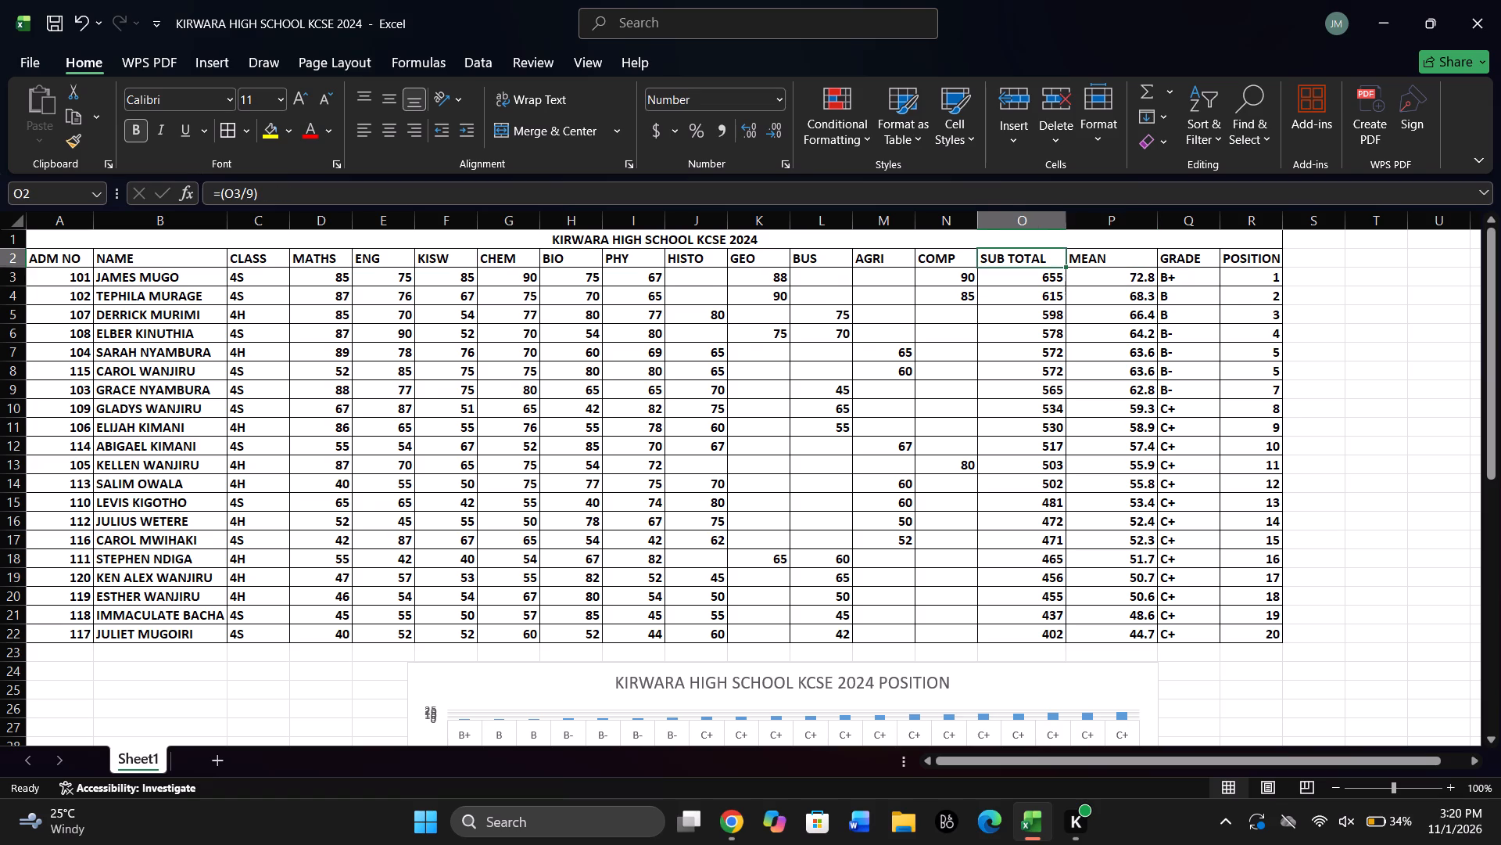
click(1034, 269)
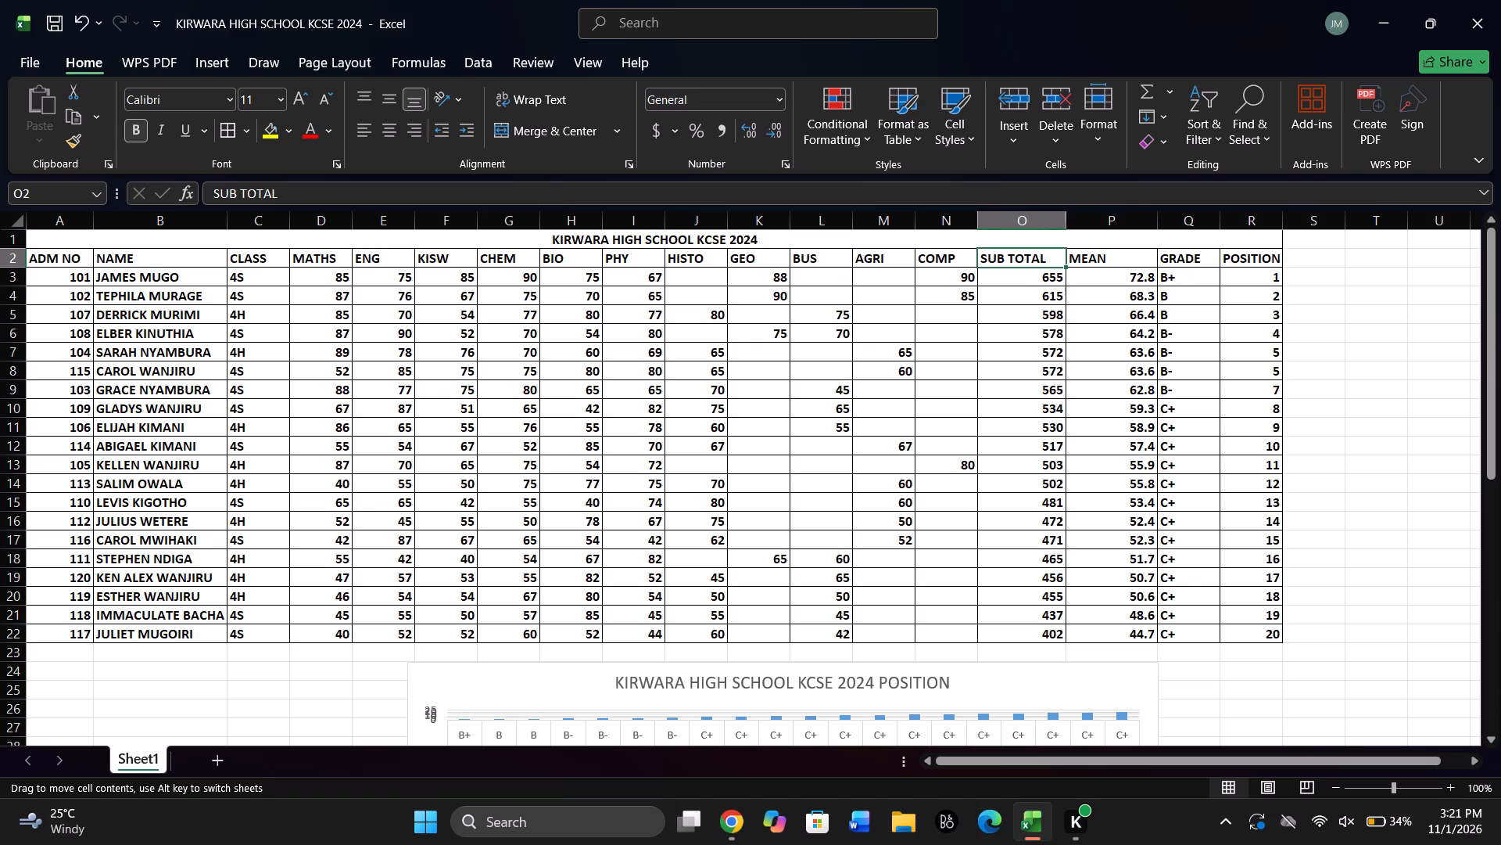
click(1029, 275)
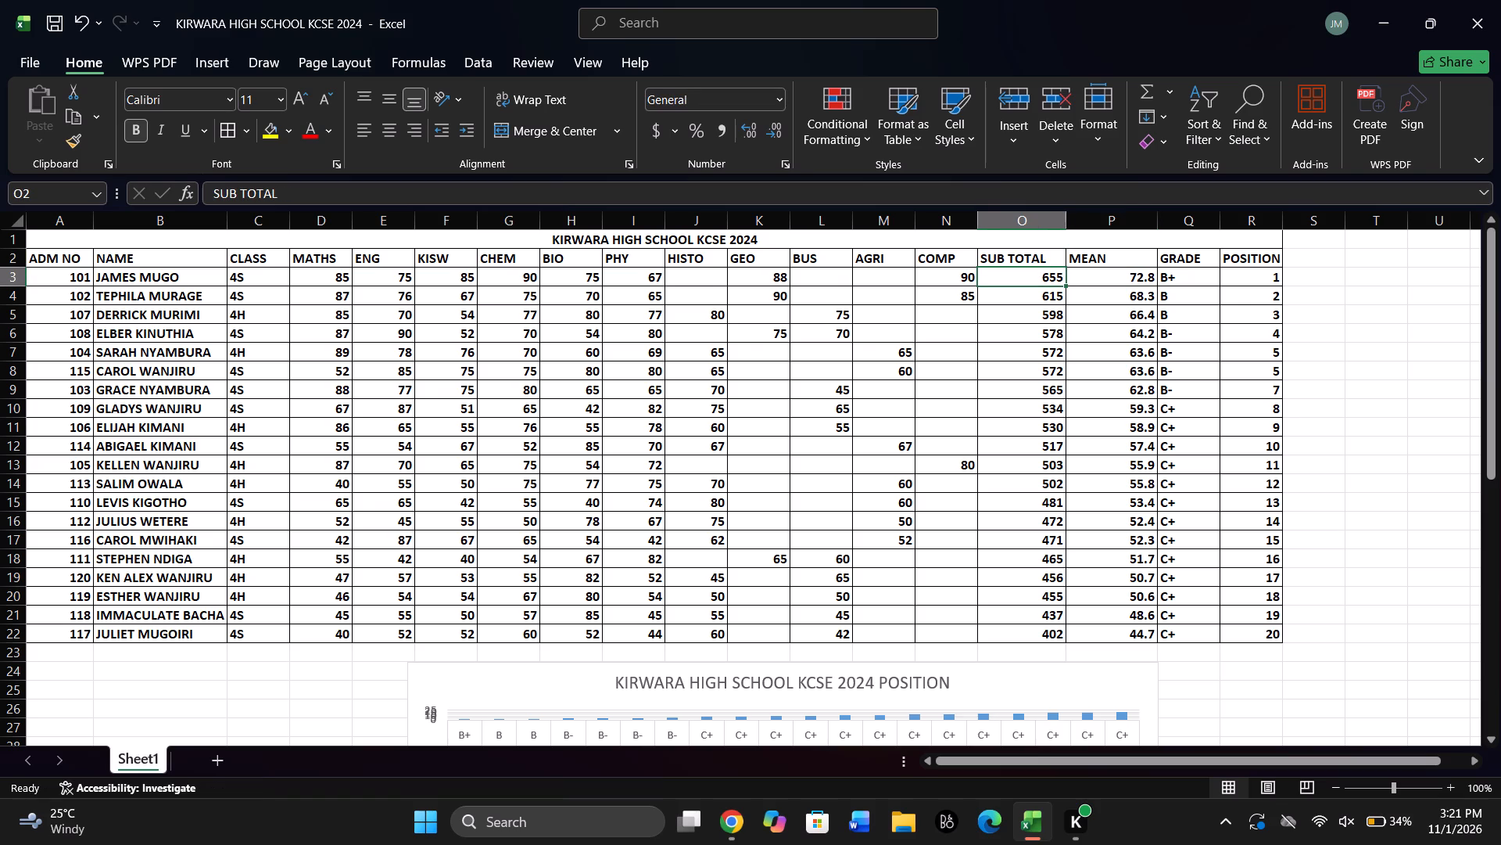